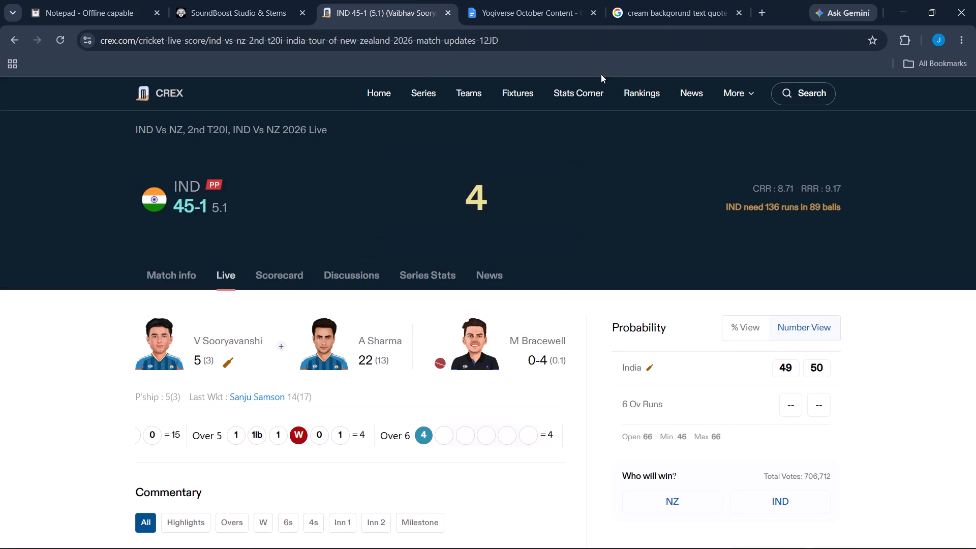
{"action": "left_click", "coordinate": [663, 5]}
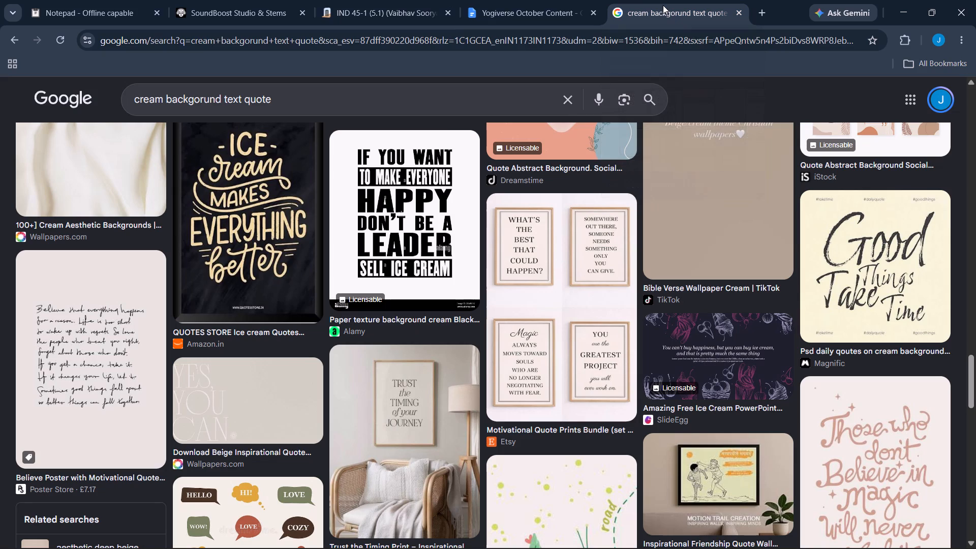
{"action": "left_click", "coordinate": [403, 0]}
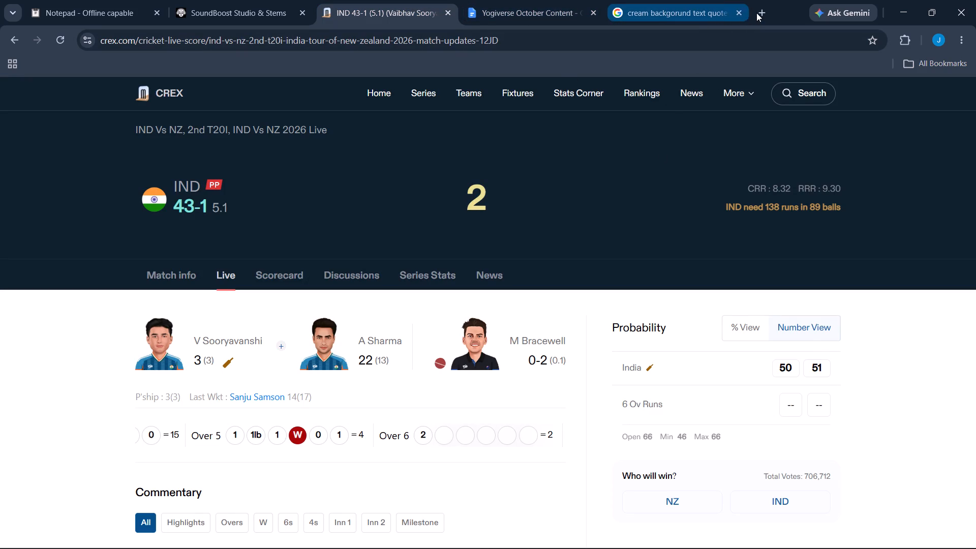
{"action": "left_click", "coordinate": [708, 7]}
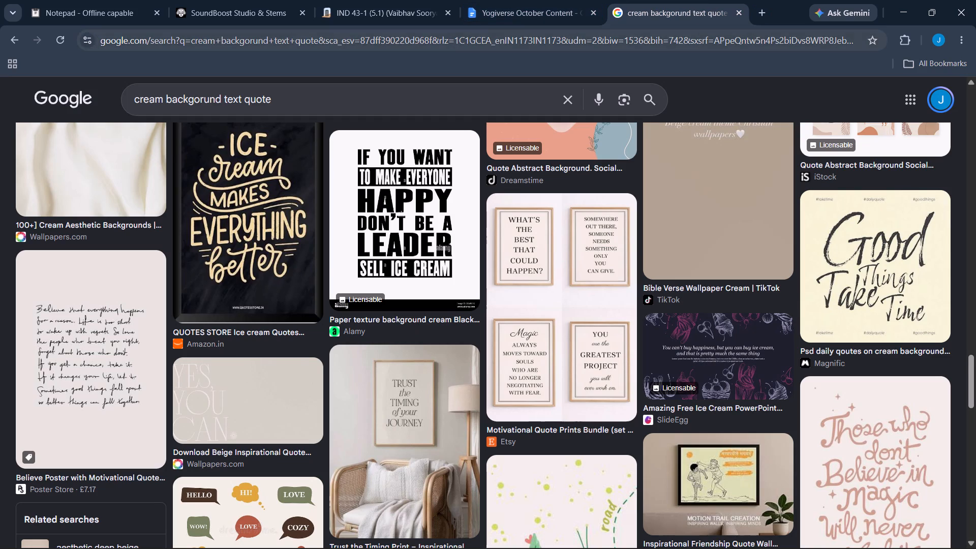
{"action": "left_click", "coordinate": [578, 34]}
{"action": "type", "text": "ca"}
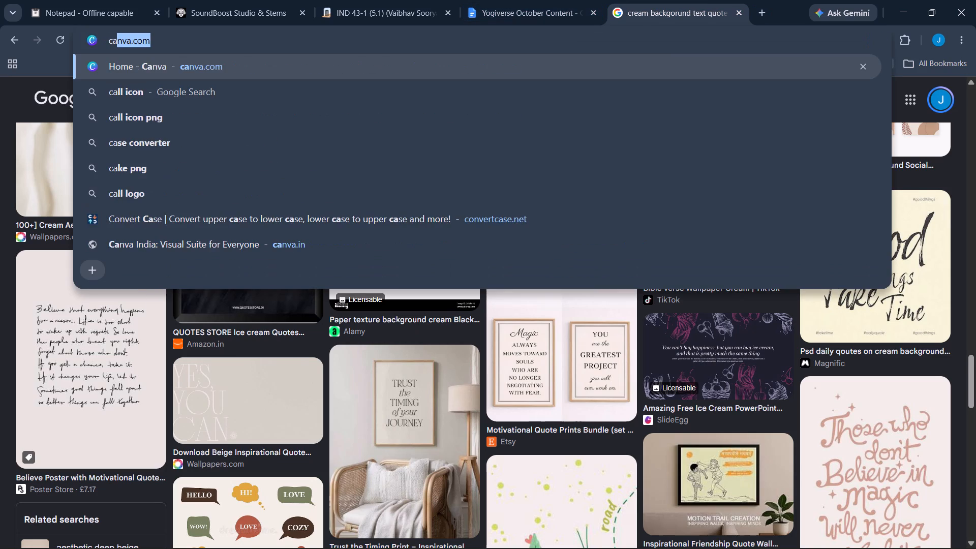
{"action": "key", "text": "Return"}
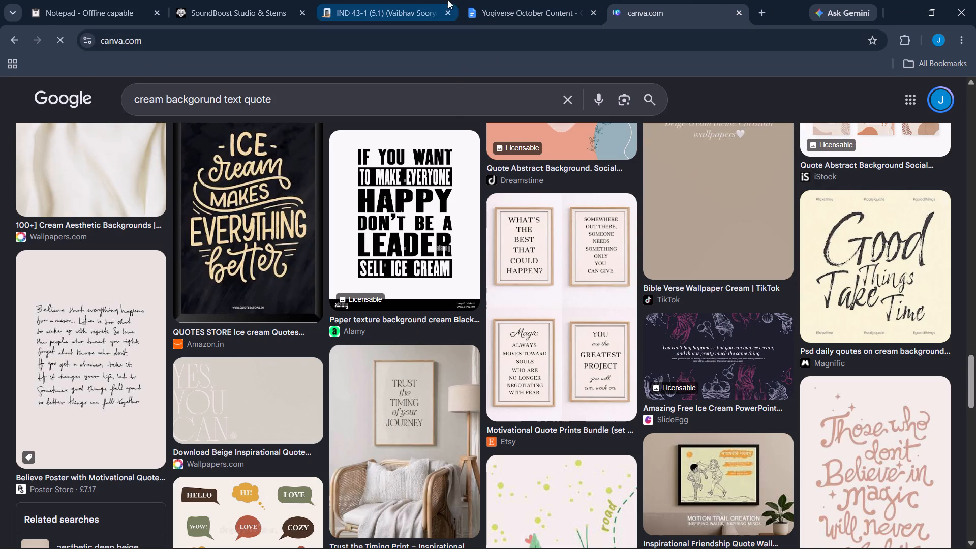
{"action": "left_click", "coordinate": [352, 0]}
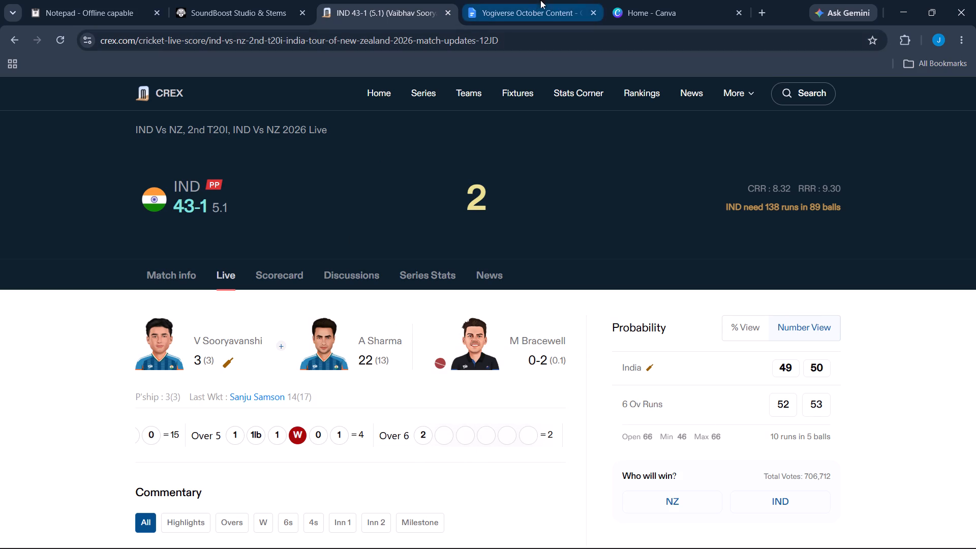
{"action": "left_click", "coordinate": [623, 0]}
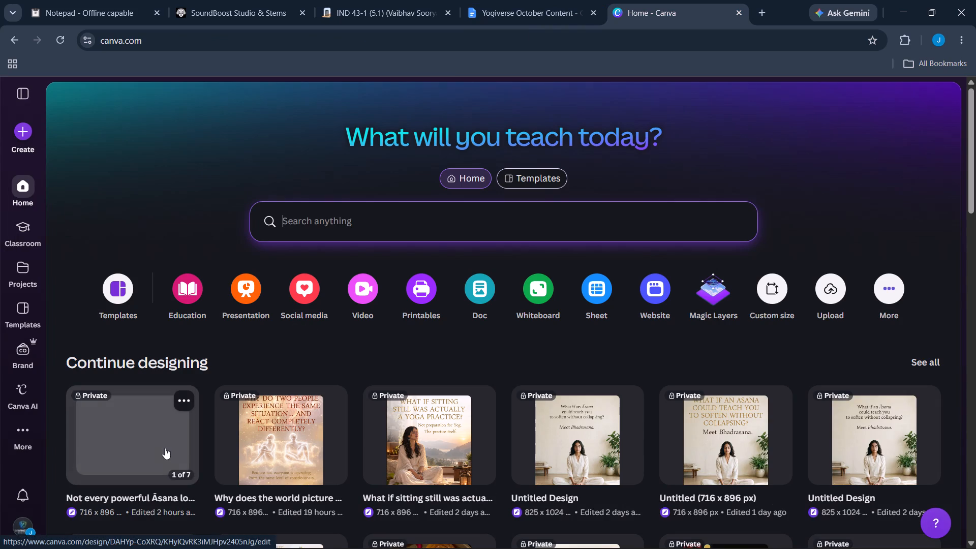
Upload the lion pose photo and the four Simhasana text slides from the Downloads folder.
{"action": "left_click", "coordinate": [844, 289]}
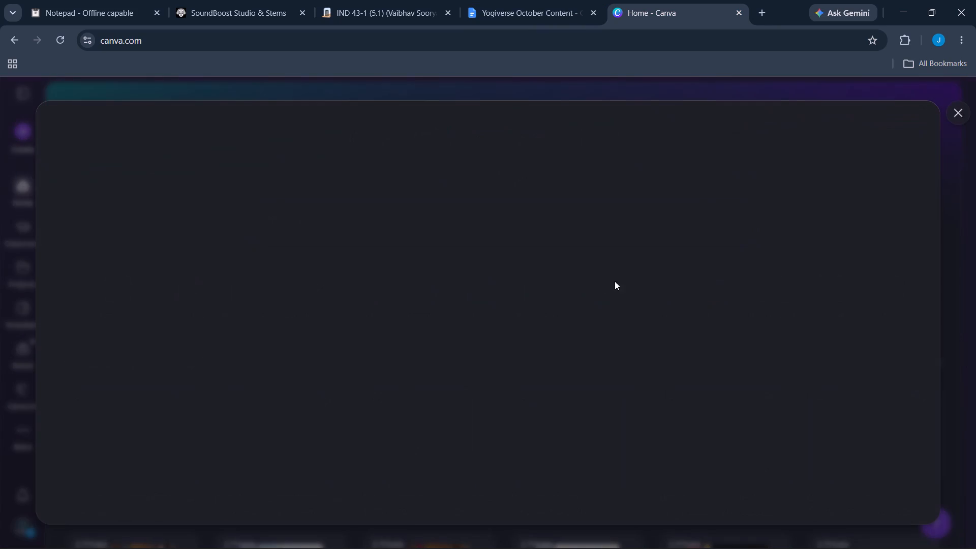
{"action": "left_click", "coordinate": [531, 378]}
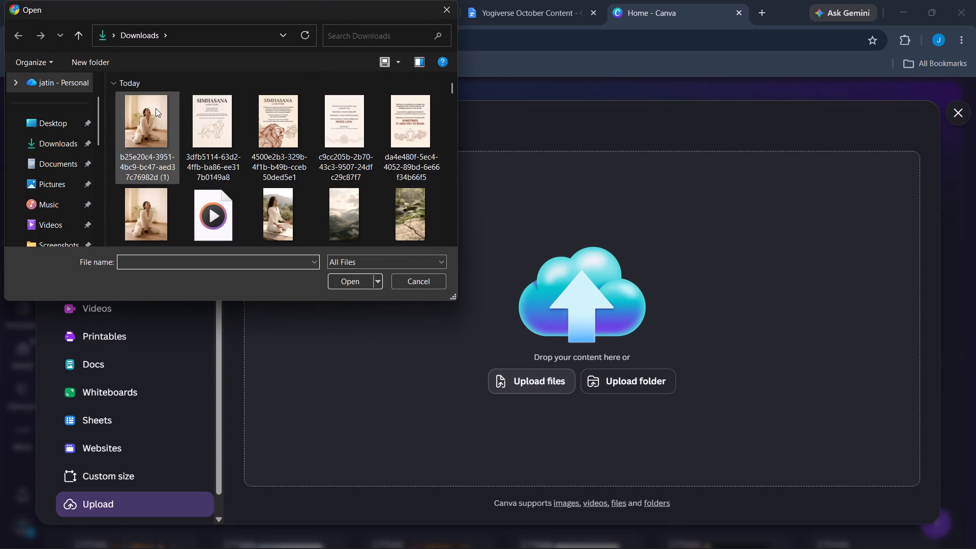
{"action": "left_click", "coordinate": [156, 108], "text": "ctrl"}
{"action": "left_click", "coordinate": [223, 137], "text": "ctrl"}
{"action": "left_click", "coordinate": [284, 125], "text": "ctrl"}
{"action": "left_click", "coordinate": [352, 124], "text": "ctrl"}
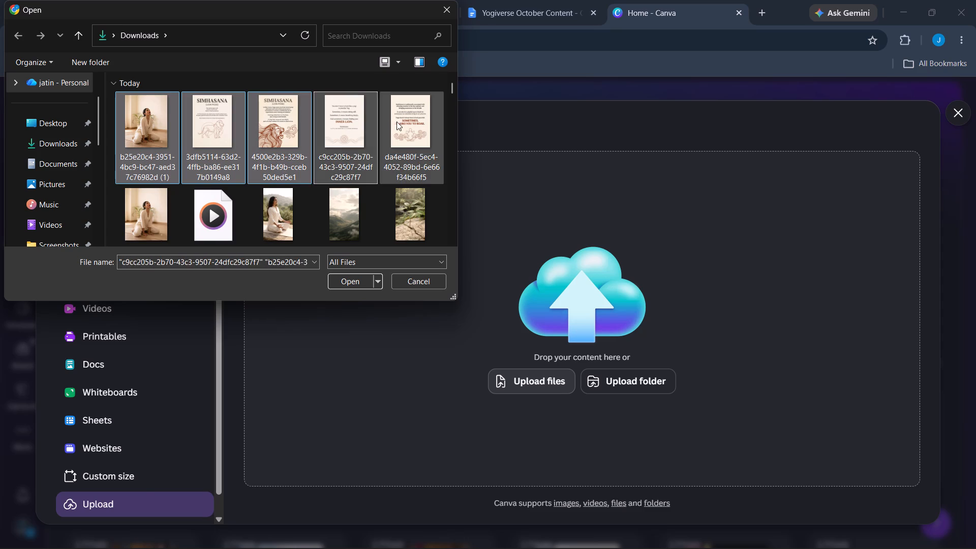
{"action": "left_click", "coordinate": [398, 121], "text": "ctrl"}
{"action": "left_click", "coordinate": [343, 283]}
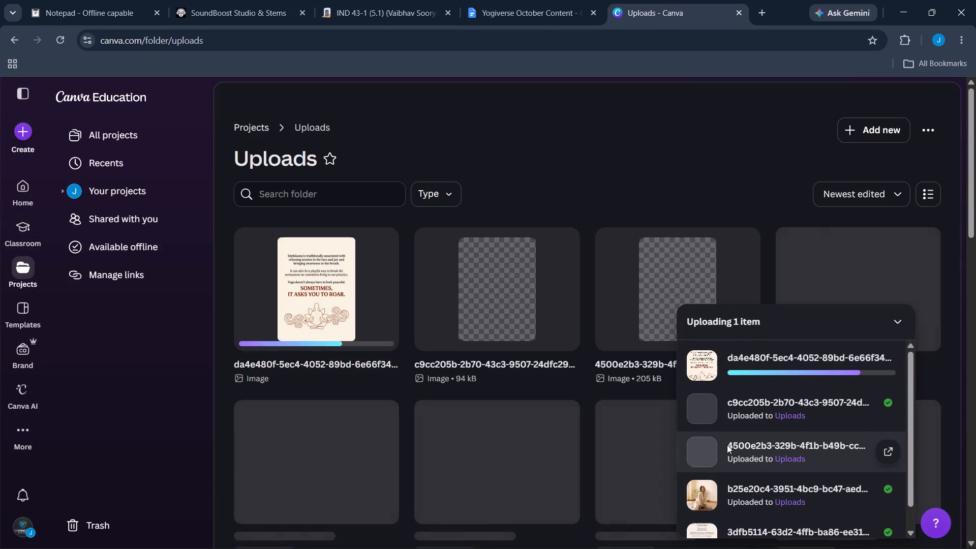
Dismiss the upload summary and examine the Uploads folder for the five Simhasana images.
{"action": "scroll", "coordinate": [727, 446], "scroll_direction": "down", "scroll_amount": 6}
{"action": "scroll", "coordinate": [722, 436], "scroll_direction": "up", "scroll_amount": 5}
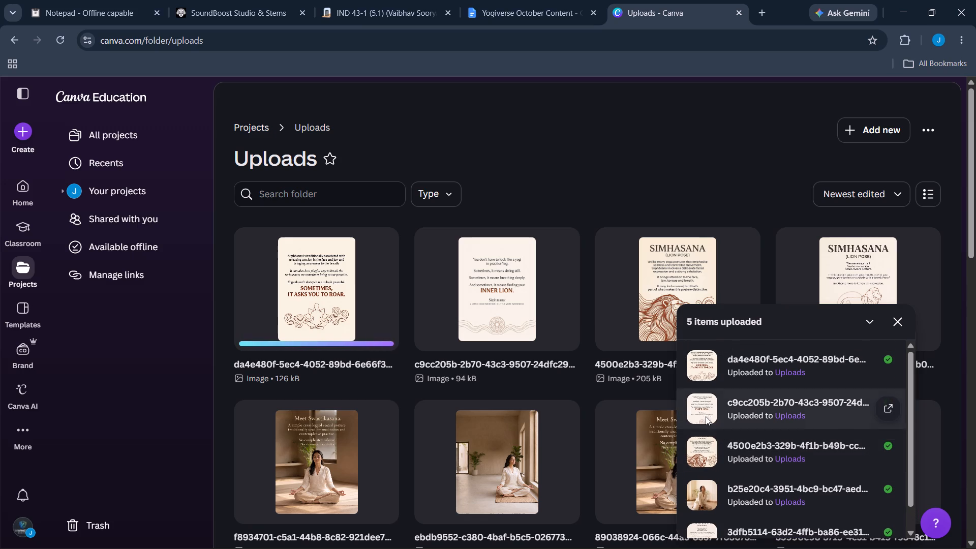
{"action": "scroll", "coordinate": [706, 416], "scroll_direction": "up", "scroll_amount": 1}
{"action": "left_click", "coordinate": [637, 140]}
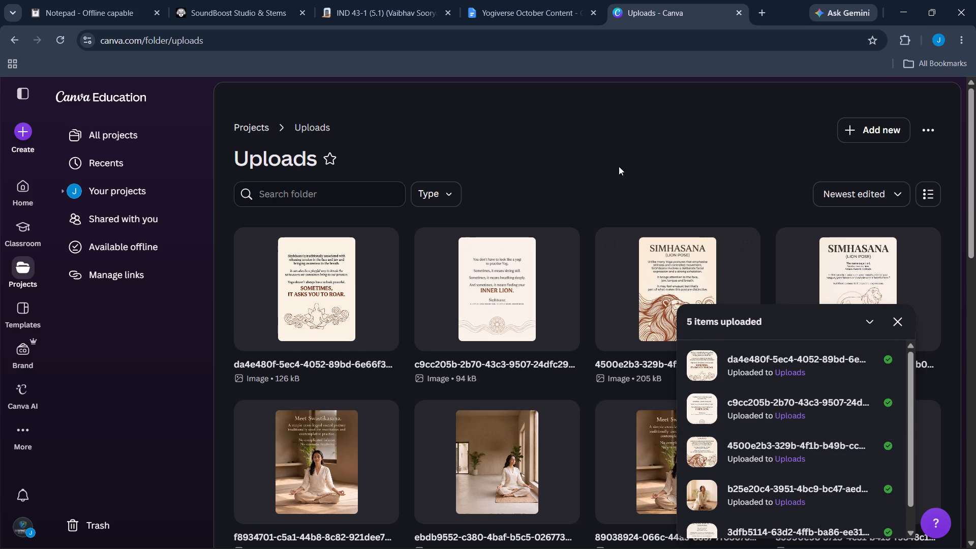
{"action": "left_click", "coordinate": [666, 155]}
{"action": "left_click", "coordinate": [900, 320]}
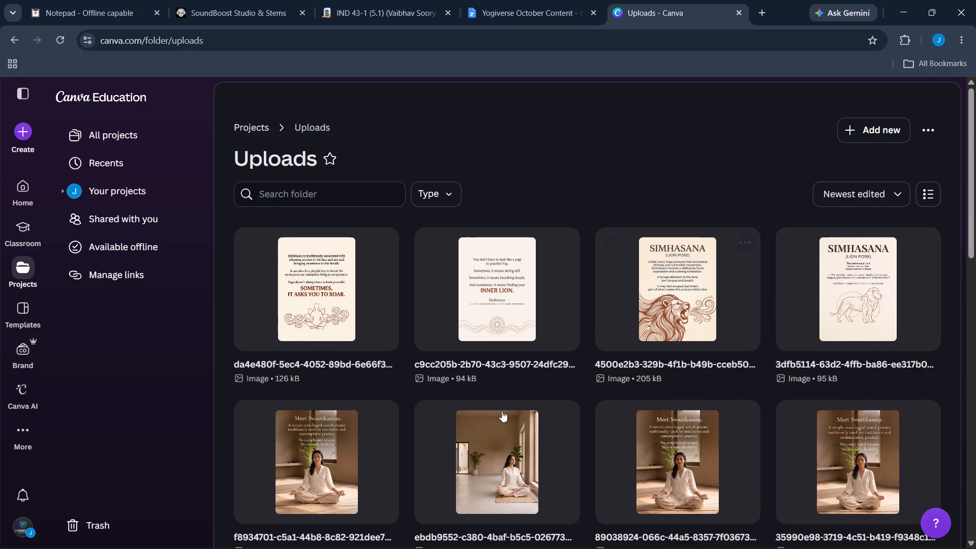
{"action": "scroll", "coordinate": [464, 442], "scroll_direction": "down", "scroll_amount": 3}
{"action": "scroll", "coordinate": [463, 442], "scroll_direction": "up", "scroll_amount": 9}
{"action": "scroll", "coordinate": [462, 361], "scroll_direction": "down", "scroll_amount": 1}
{"action": "scroll", "coordinate": [843, 226], "scroll_direction": "up", "scroll_amount": 1}
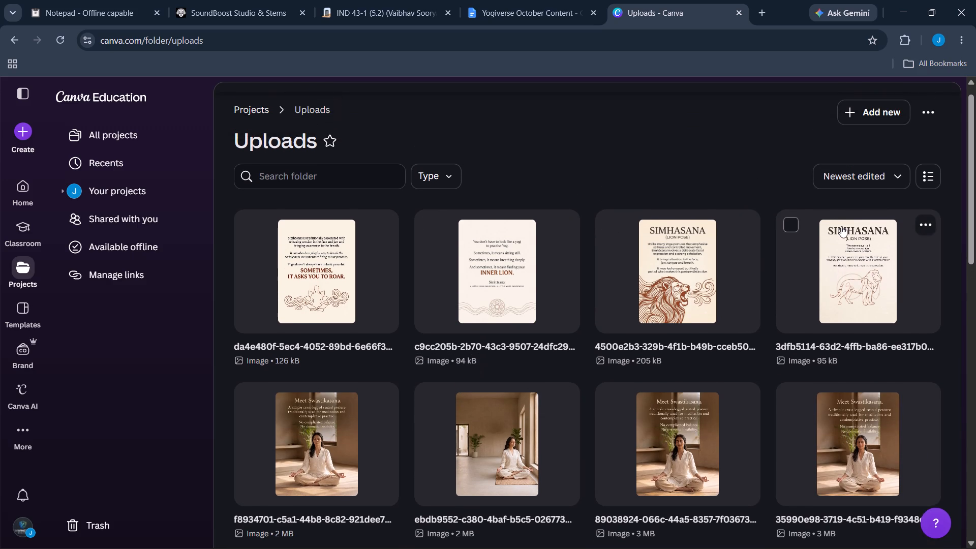
Upload the photo of the woman in lion pose, b25e20c4-3951-4bc9-bc47-aed37c76982d (1), from Downloads again.
{"action": "left_click", "coordinate": [865, 131]}
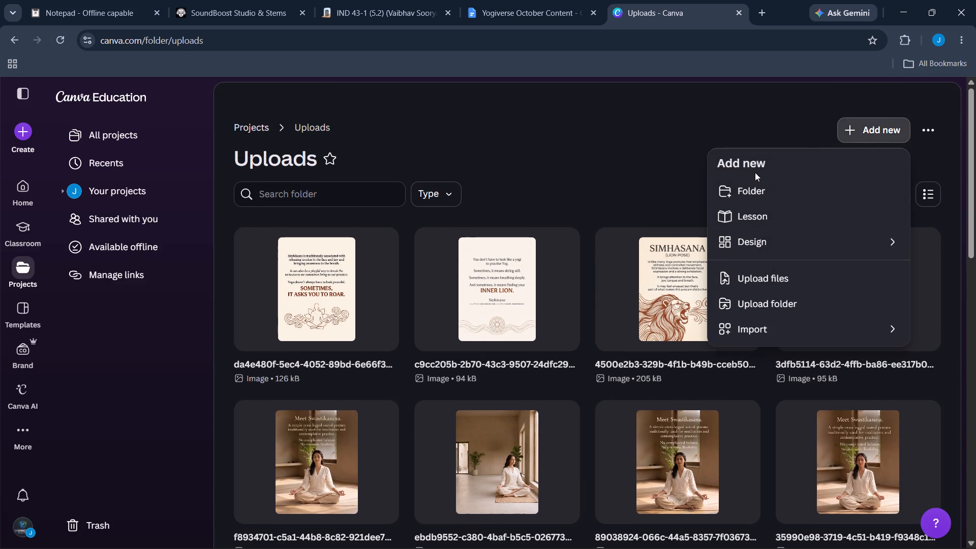
{"action": "left_click", "coordinate": [761, 274]}
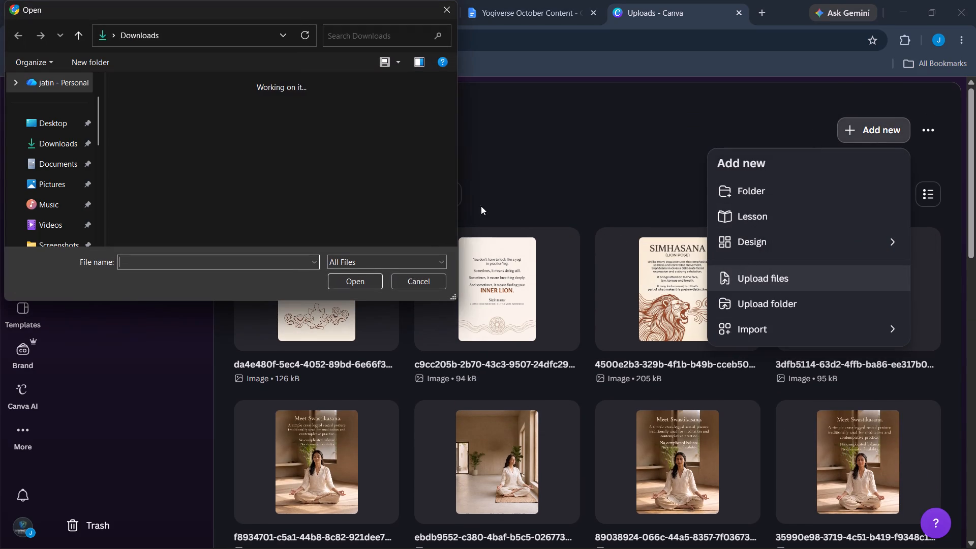
{"action": "left_click", "coordinate": [178, 148]}
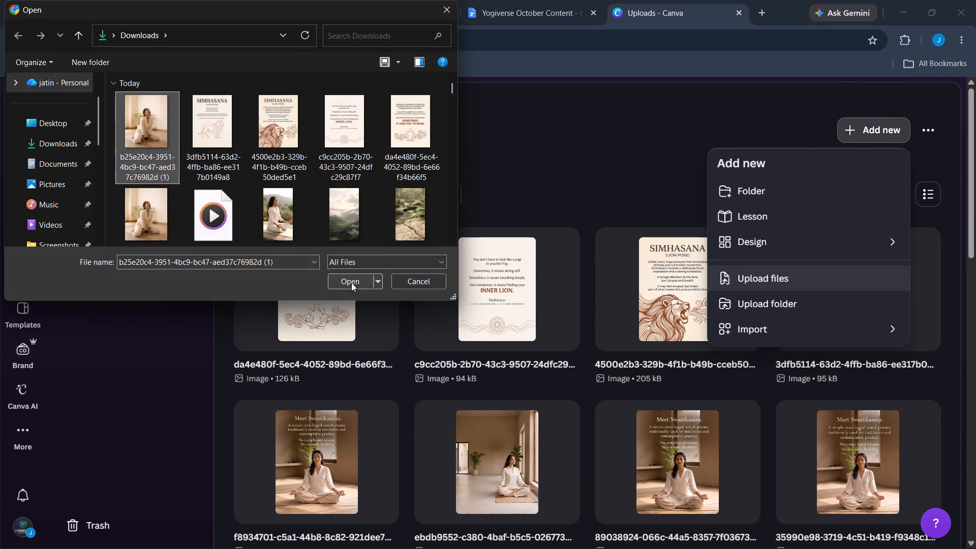
{"action": "left_click", "coordinate": [351, 283]}
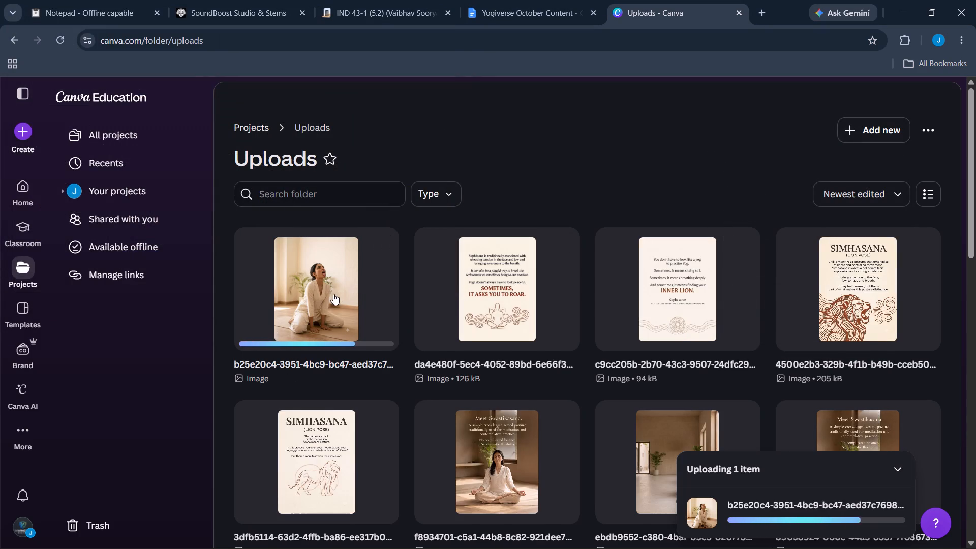
Open the uploaded lion pose photo and create a new design from it.
{"action": "left_click", "coordinate": [333, 292]}
{"action": "left_click", "coordinate": [323, 311]}
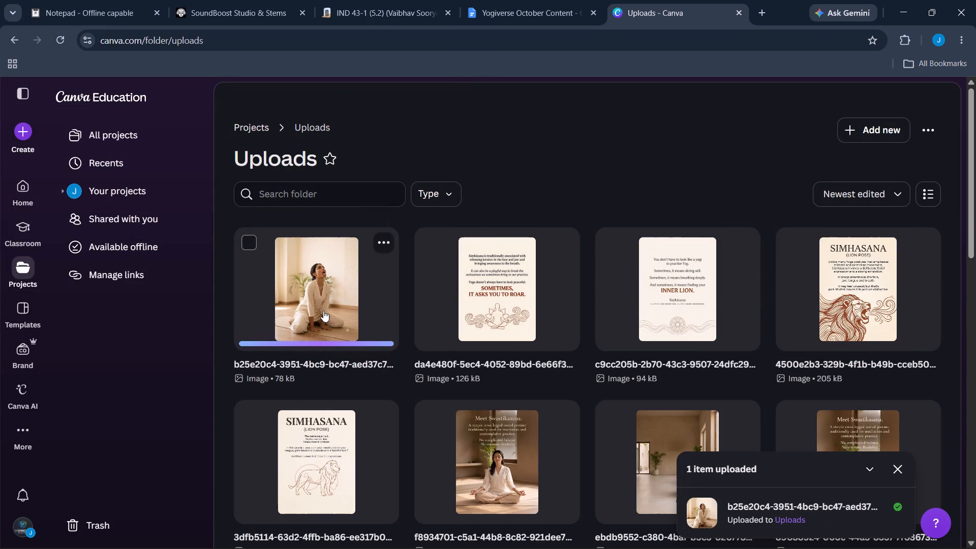
{"action": "left_click", "coordinate": [863, 98]}
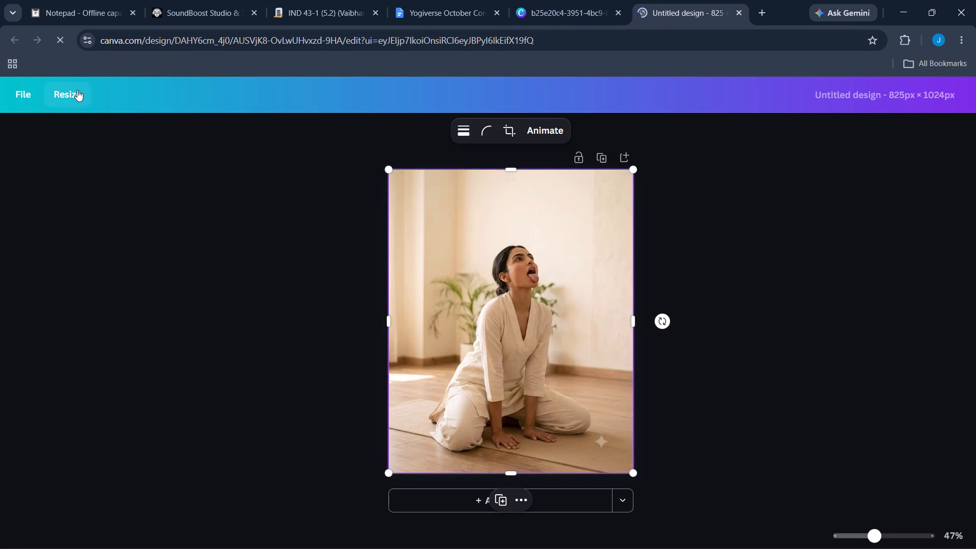
Create a resized copy of the design at the custom size 716 × 896 px and open the copy.
{"action": "left_click", "coordinate": [77, 90]}
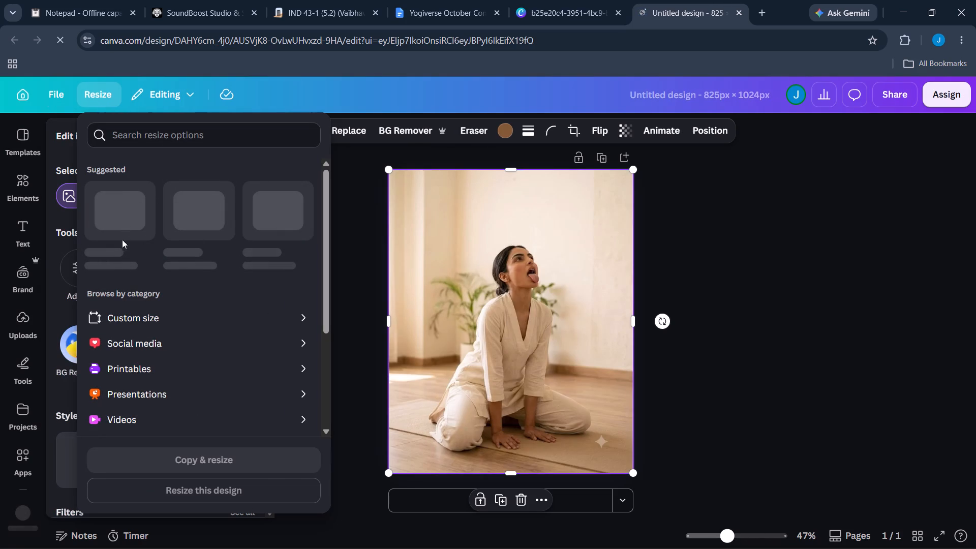
{"action": "left_click", "coordinate": [106, 221]}
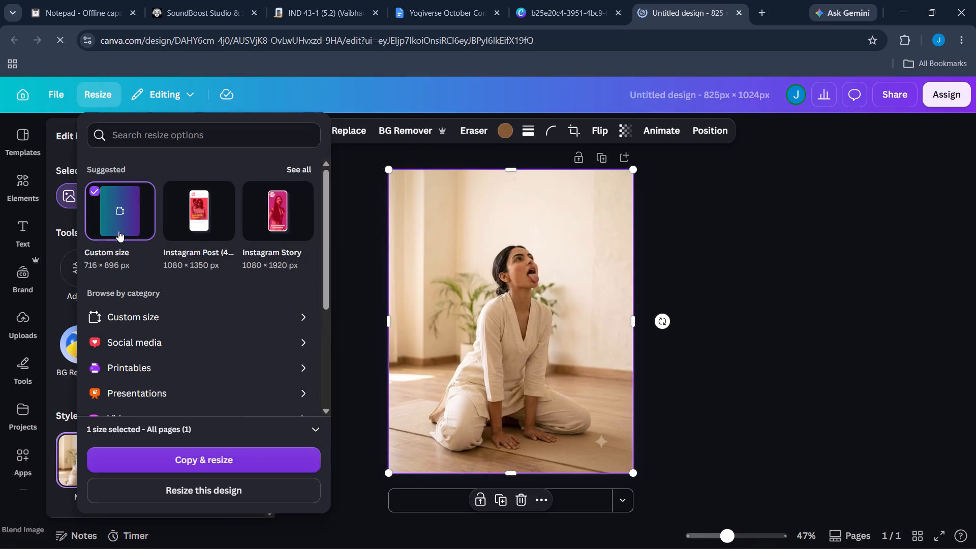
{"action": "left_click_drag", "start_coordinate": [221, 452], "coordinate": [228, 449]}
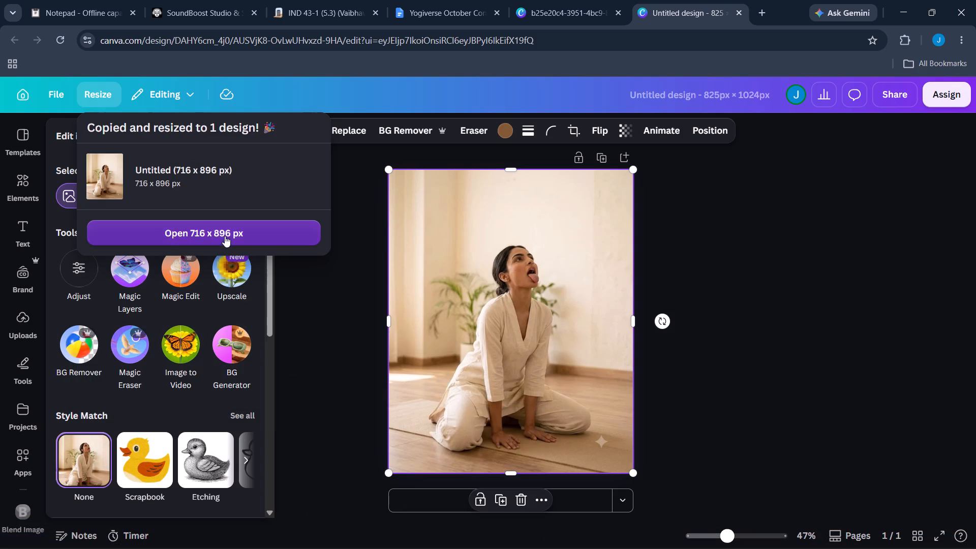
{"action": "left_click", "coordinate": [225, 236]}
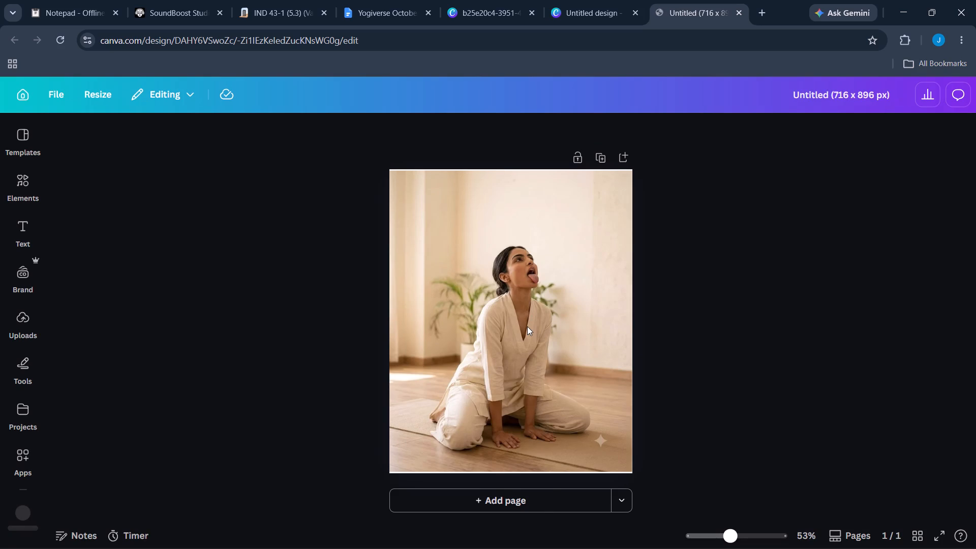
Enlarge the photo slightly beyond the page's top edge and shift it down so it covers the whole page.
{"action": "left_click", "coordinate": [527, 326]}
{"action": "left_click", "coordinate": [728, 325]}
{"action": "left_click", "coordinate": [550, 308]}
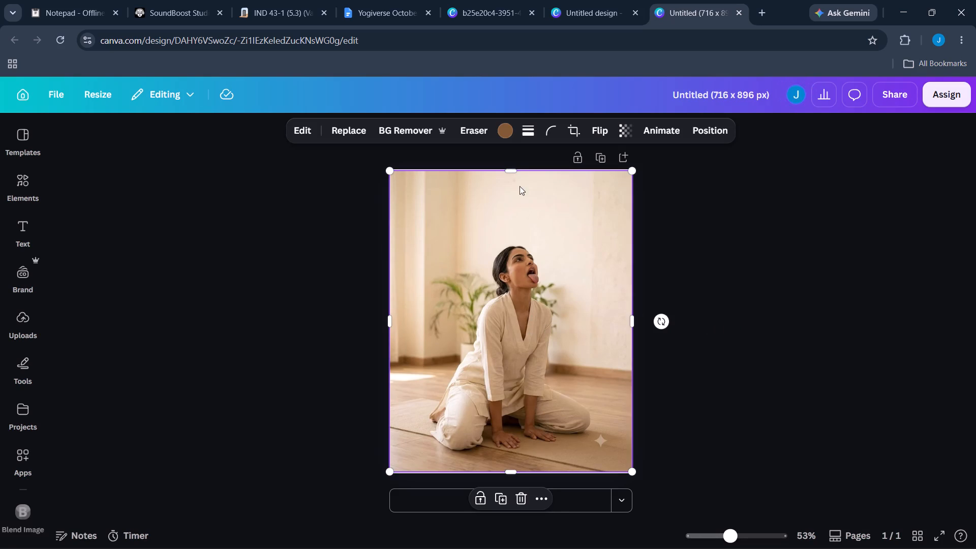
{"action": "left_click_drag", "start_coordinate": [511, 169], "coordinate": [512, 163]}
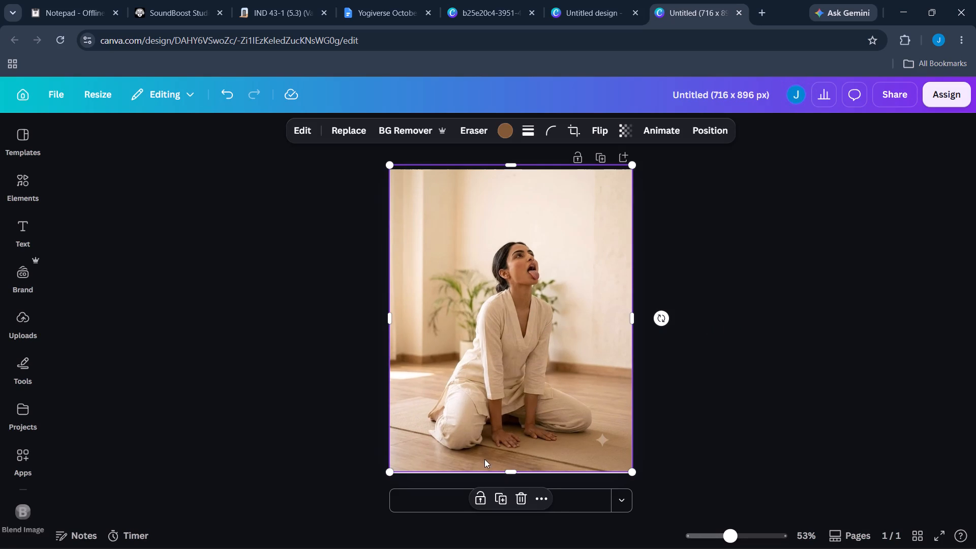
{"action": "left_click_drag", "start_coordinate": [498, 464], "coordinate": [500, 469]}
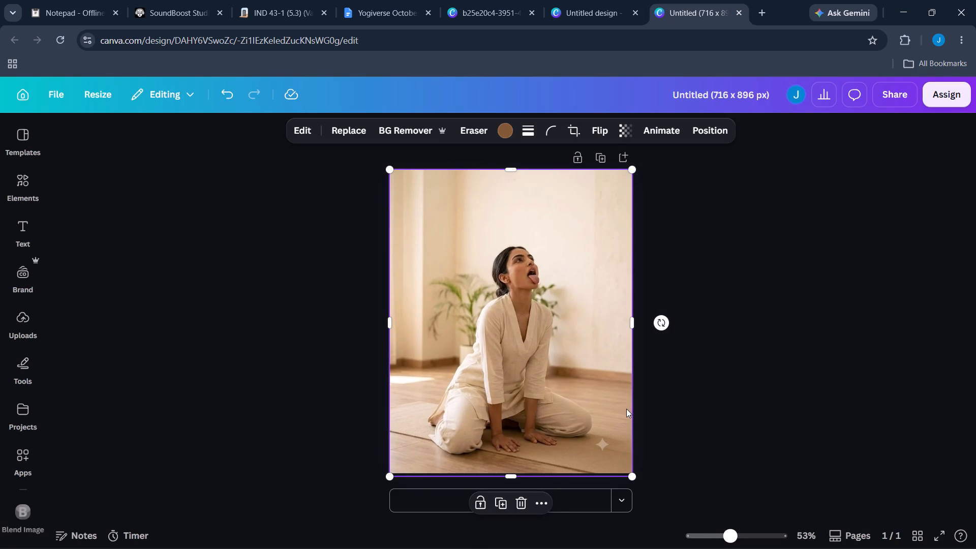
{"action": "left_click", "coordinate": [626, 409]}
{"action": "left_click", "coordinate": [748, 371]}
Split the lion pose photo into editable layers with Magic Layers.
{"action": "left_click", "coordinate": [474, 361]}
{"action": "left_click", "coordinate": [646, 132]}
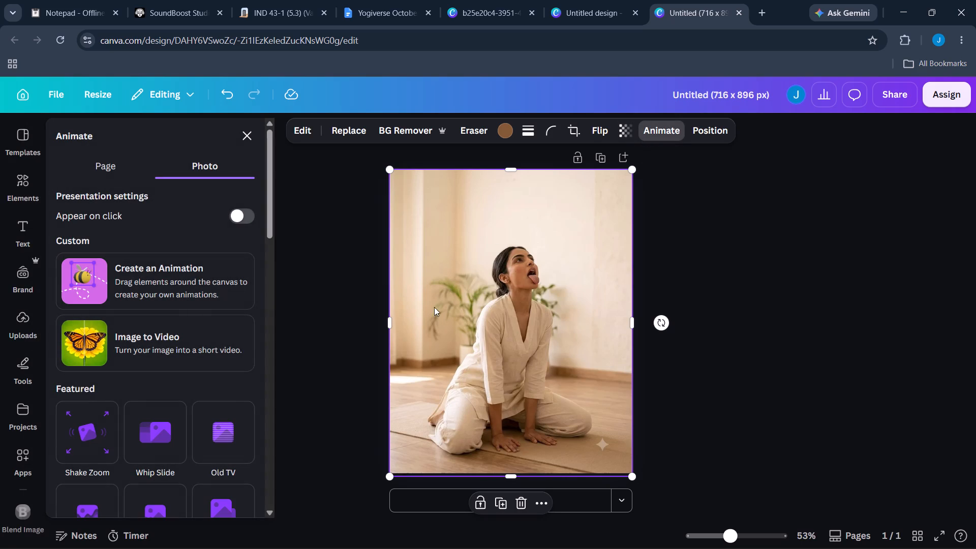
{"action": "left_click", "coordinate": [723, 298]}
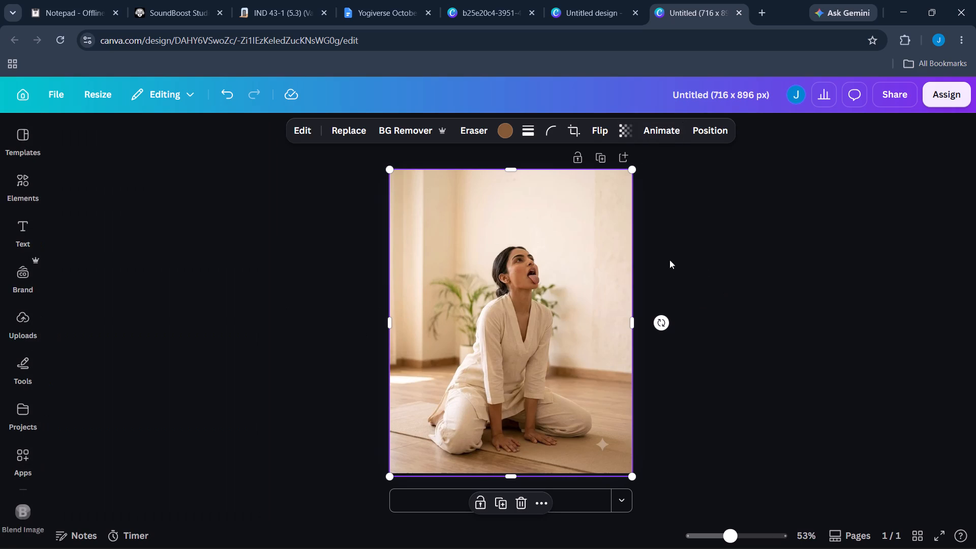
{"action": "left_click", "coordinate": [302, 134]}
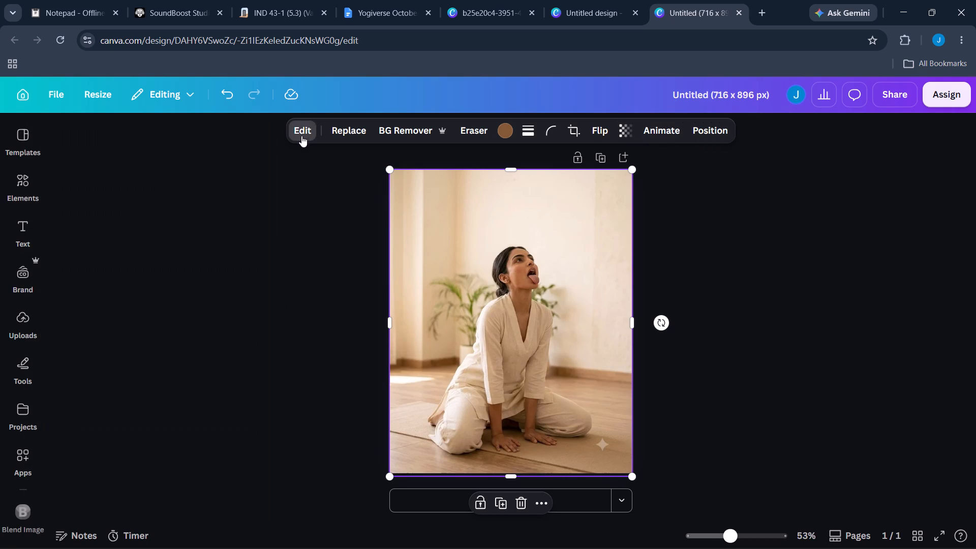
{"action": "left_click", "coordinate": [111, 271]}
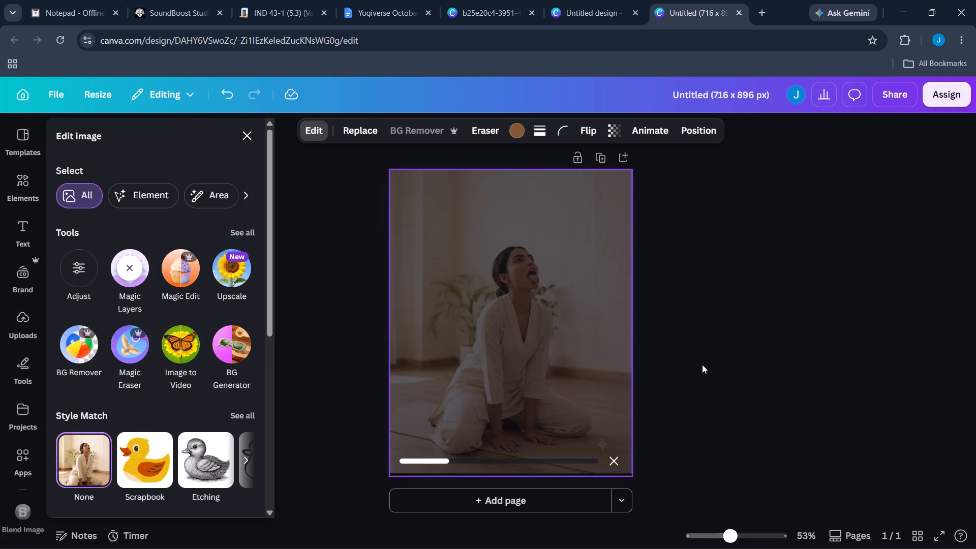
Add a blank second page to the design.
{"action": "left_click", "coordinate": [550, 506]}
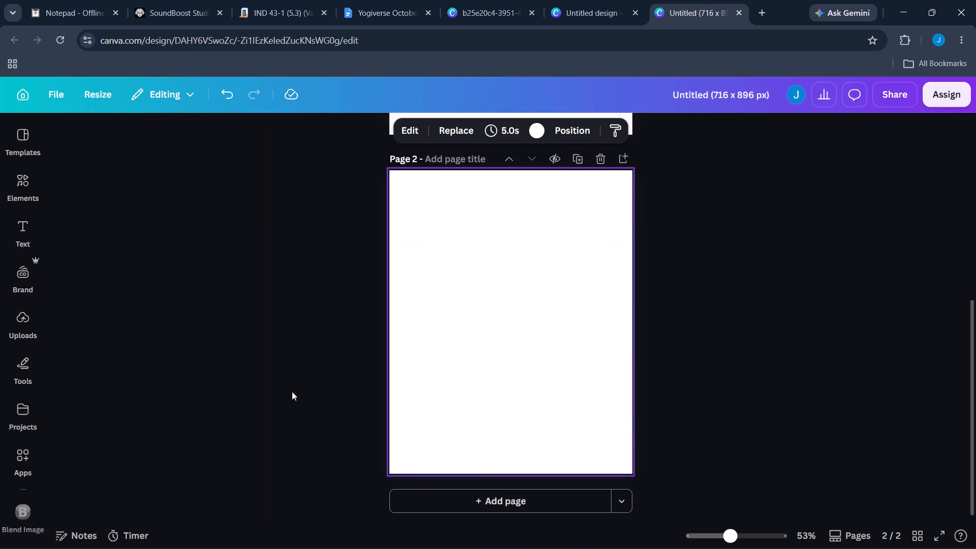
Move the small sparkle layer near the photo's lower corner off page 1.
{"action": "scroll", "coordinate": [385, 356], "scroll_direction": "up", "scroll_amount": 5}
{"action": "scroll", "coordinate": [386, 356], "scroll_direction": "down", "scroll_amount": 5}
{"action": "scroll", "coordinate": [386, 356], "scroll_direction": "up", "scroll_amount": 4}
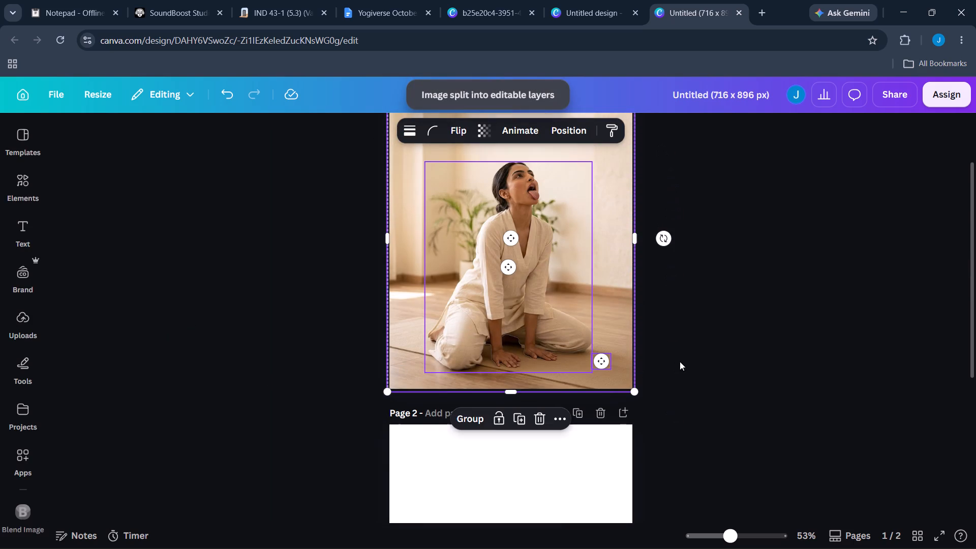
{"action": "left_click", "coordinate": [682, 360]}
{"action": "left_click_drag", "start_coordinate": [604, 357], "coordinate": [697, 356]}
{"action": "scroll", "coordinate": [706, 354], "scroll_direction": "up", "scroll_amount": 2}
{"action": "left_click", "coordinate": [706, 354]}
Scale the woman's layer on page 1 down slightly and reposition it, centred horizontally on the mat.
{"action": "left_click", "coordinate": [542, 353]}
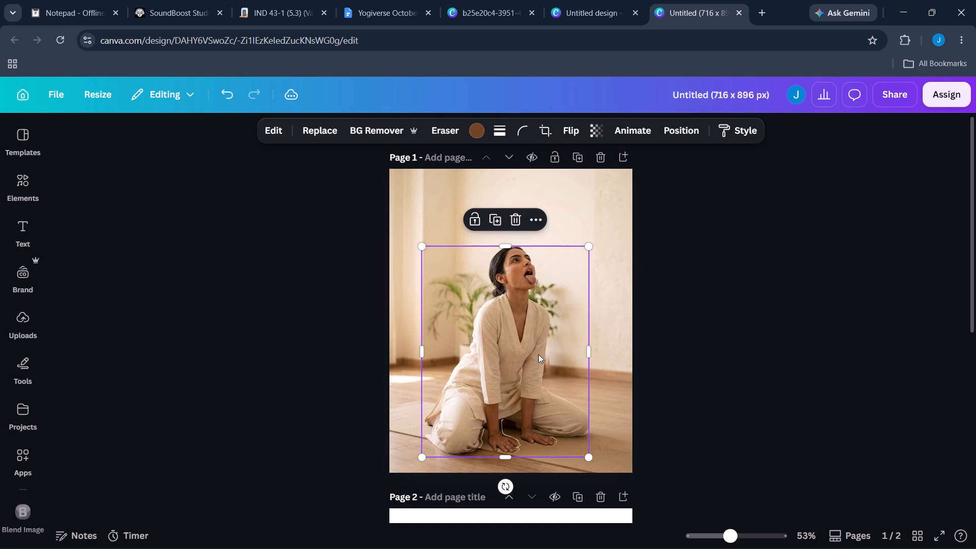
{"action": "left_click_drag", "start_coordinate": [586, 250], "coordinate": [569, 274]}
{"action": "left_click_drag", "start_coordinate": [476, 375], "coordinate": [490, 374]}
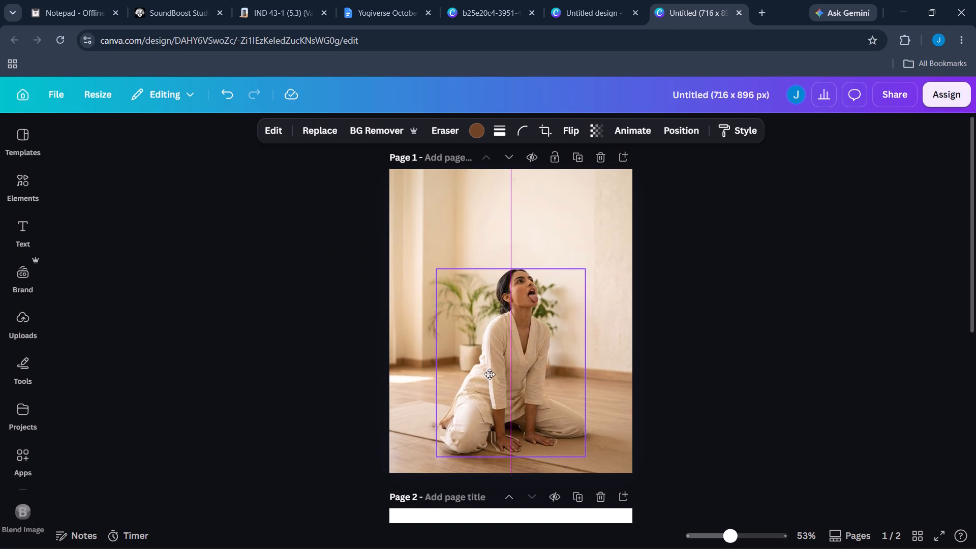
{"action": "left_click_drag", "start_coordinate": [490, 374], "coordinate": [490, 377]}
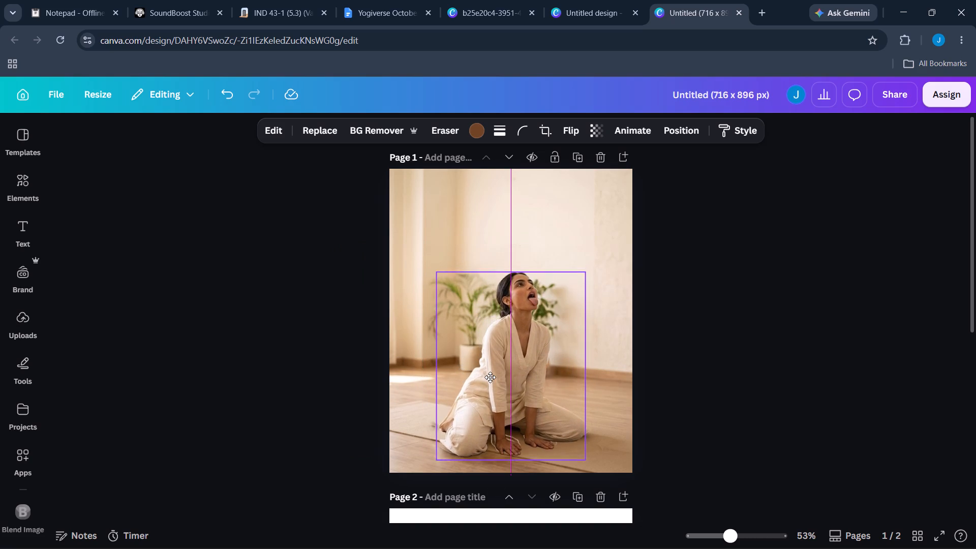
{"action": "left_click_drag", "start_coordinate": [490, 377], "coordinate": [492, 368]}
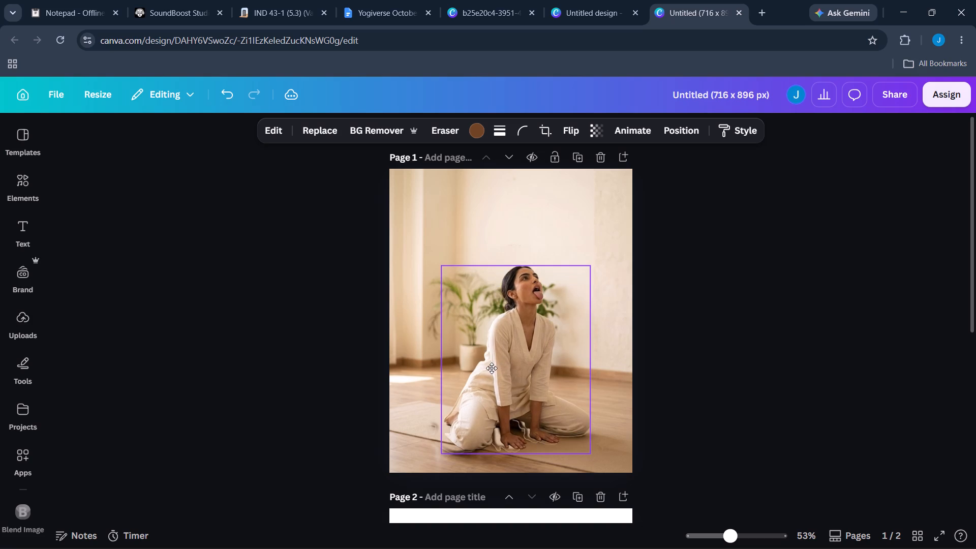
{"action": "left_click_drag", "start_coordinate": [492, 368], "coordinate": [487, 366]}
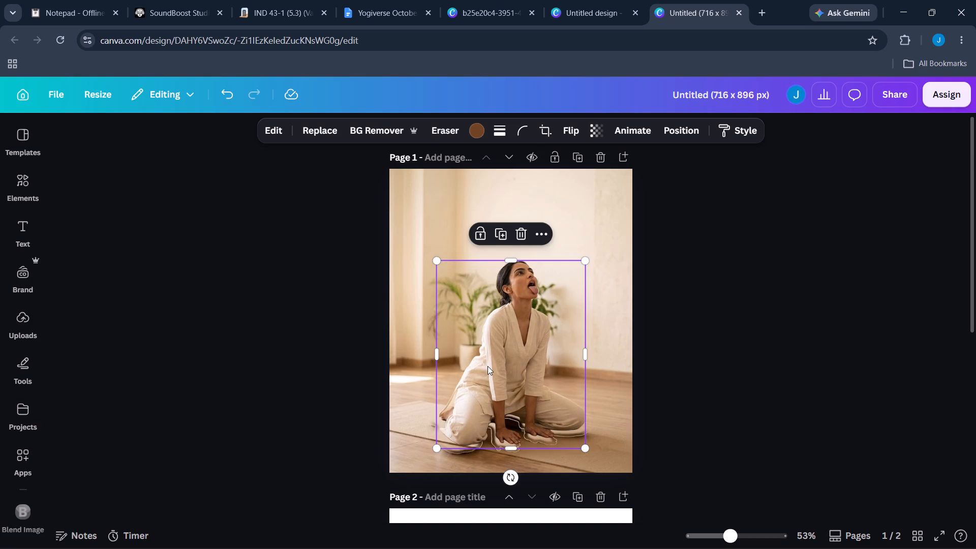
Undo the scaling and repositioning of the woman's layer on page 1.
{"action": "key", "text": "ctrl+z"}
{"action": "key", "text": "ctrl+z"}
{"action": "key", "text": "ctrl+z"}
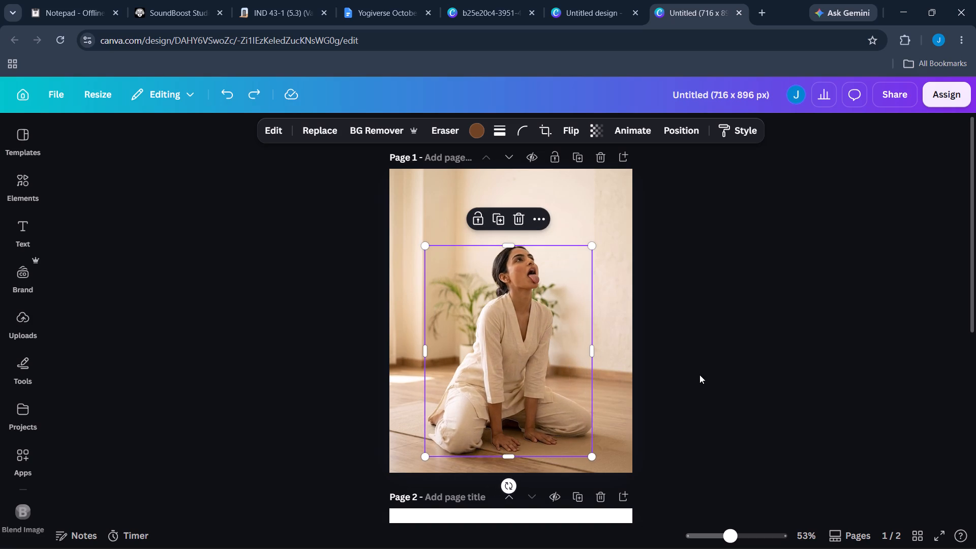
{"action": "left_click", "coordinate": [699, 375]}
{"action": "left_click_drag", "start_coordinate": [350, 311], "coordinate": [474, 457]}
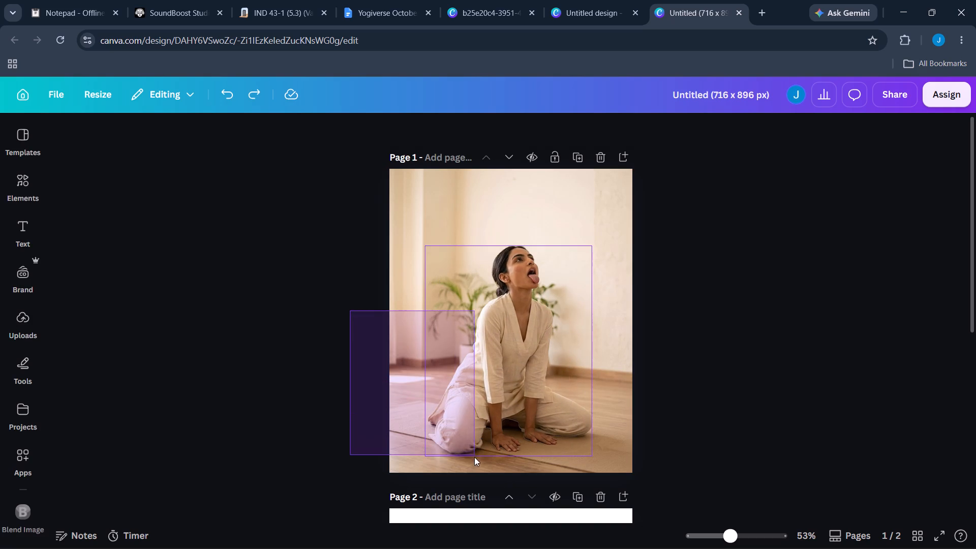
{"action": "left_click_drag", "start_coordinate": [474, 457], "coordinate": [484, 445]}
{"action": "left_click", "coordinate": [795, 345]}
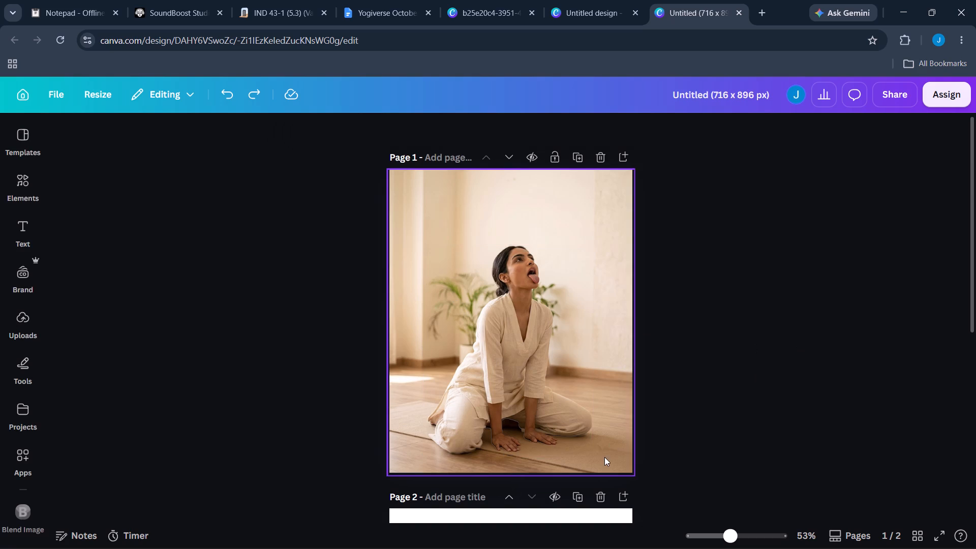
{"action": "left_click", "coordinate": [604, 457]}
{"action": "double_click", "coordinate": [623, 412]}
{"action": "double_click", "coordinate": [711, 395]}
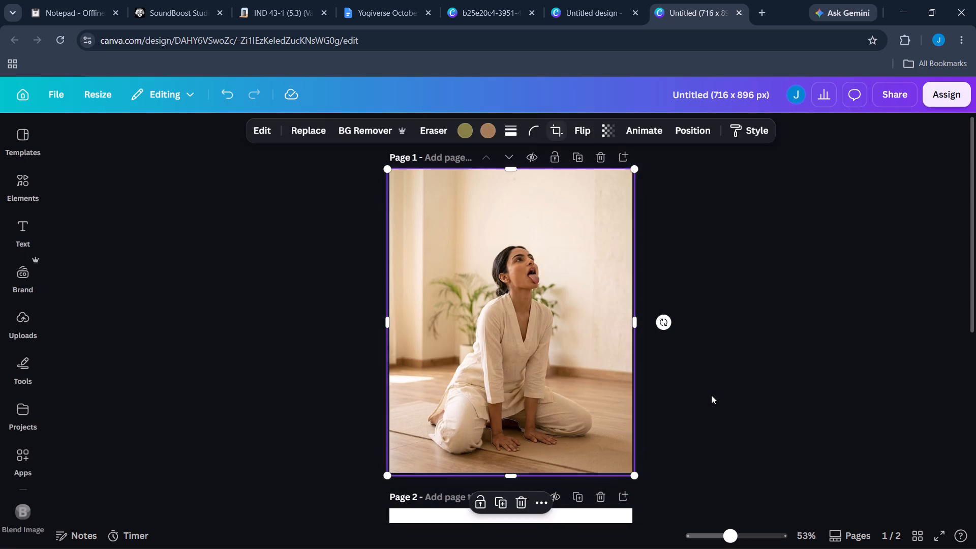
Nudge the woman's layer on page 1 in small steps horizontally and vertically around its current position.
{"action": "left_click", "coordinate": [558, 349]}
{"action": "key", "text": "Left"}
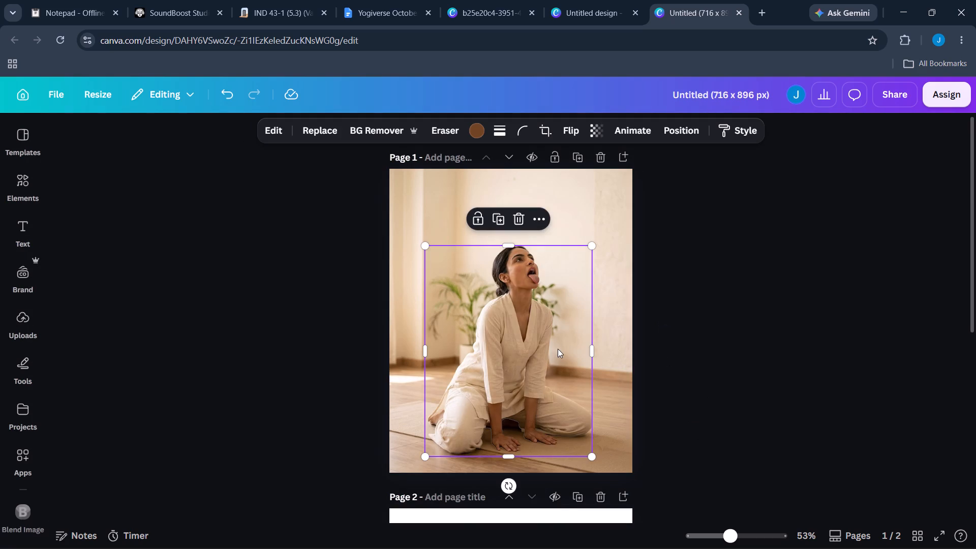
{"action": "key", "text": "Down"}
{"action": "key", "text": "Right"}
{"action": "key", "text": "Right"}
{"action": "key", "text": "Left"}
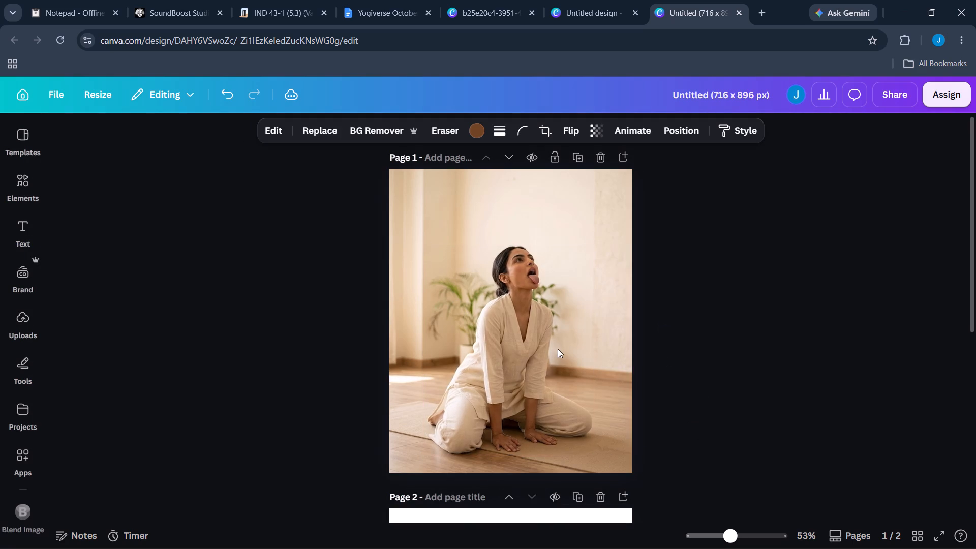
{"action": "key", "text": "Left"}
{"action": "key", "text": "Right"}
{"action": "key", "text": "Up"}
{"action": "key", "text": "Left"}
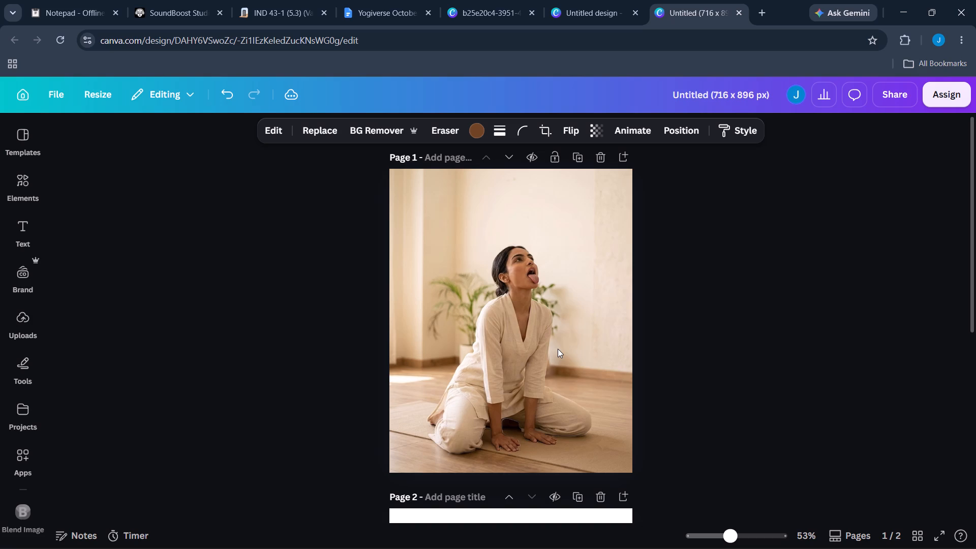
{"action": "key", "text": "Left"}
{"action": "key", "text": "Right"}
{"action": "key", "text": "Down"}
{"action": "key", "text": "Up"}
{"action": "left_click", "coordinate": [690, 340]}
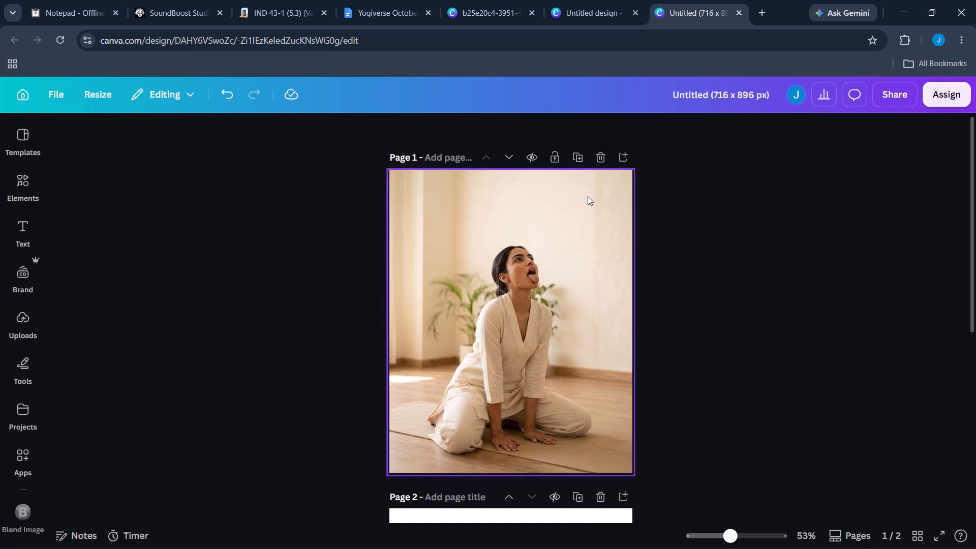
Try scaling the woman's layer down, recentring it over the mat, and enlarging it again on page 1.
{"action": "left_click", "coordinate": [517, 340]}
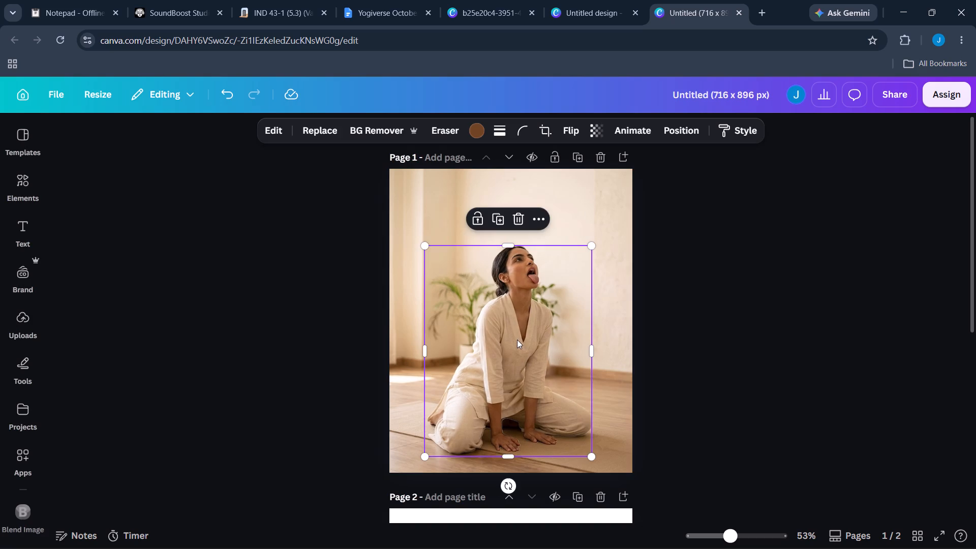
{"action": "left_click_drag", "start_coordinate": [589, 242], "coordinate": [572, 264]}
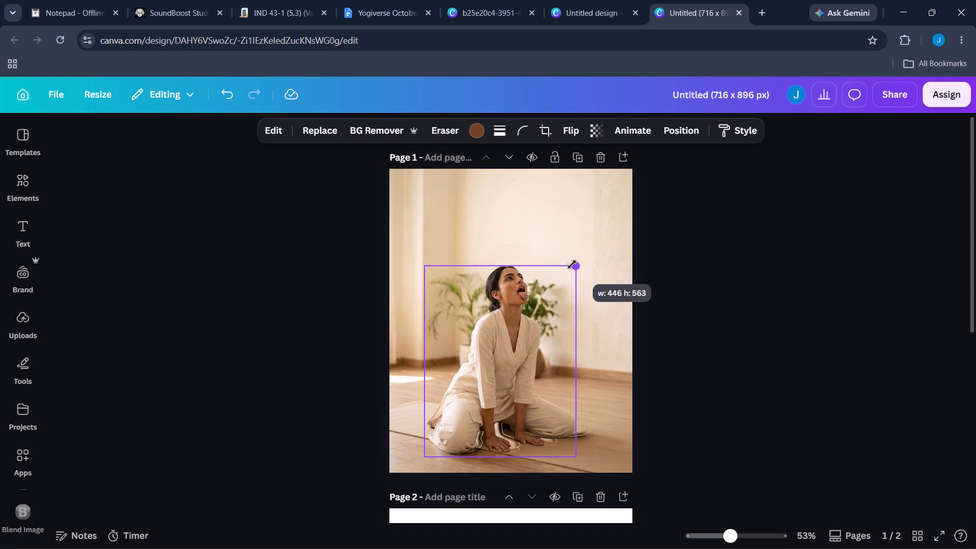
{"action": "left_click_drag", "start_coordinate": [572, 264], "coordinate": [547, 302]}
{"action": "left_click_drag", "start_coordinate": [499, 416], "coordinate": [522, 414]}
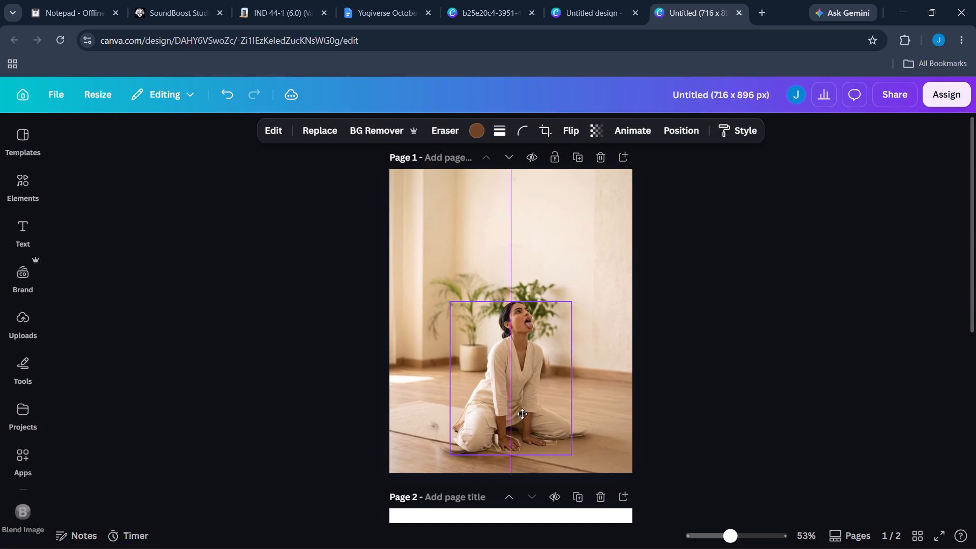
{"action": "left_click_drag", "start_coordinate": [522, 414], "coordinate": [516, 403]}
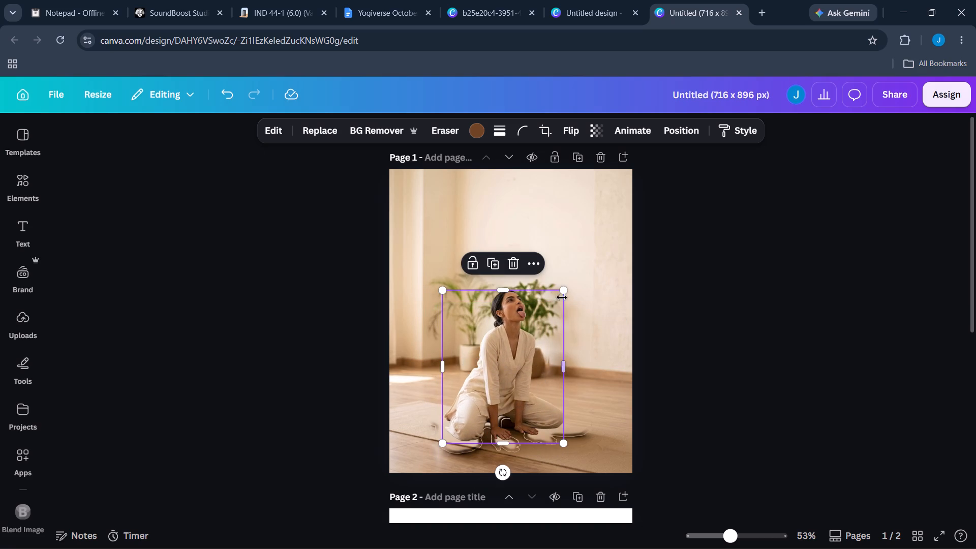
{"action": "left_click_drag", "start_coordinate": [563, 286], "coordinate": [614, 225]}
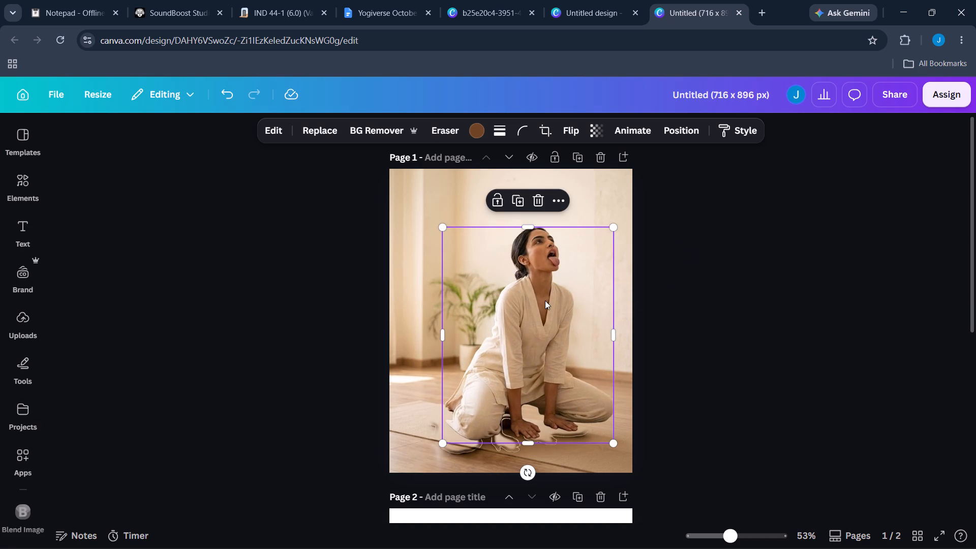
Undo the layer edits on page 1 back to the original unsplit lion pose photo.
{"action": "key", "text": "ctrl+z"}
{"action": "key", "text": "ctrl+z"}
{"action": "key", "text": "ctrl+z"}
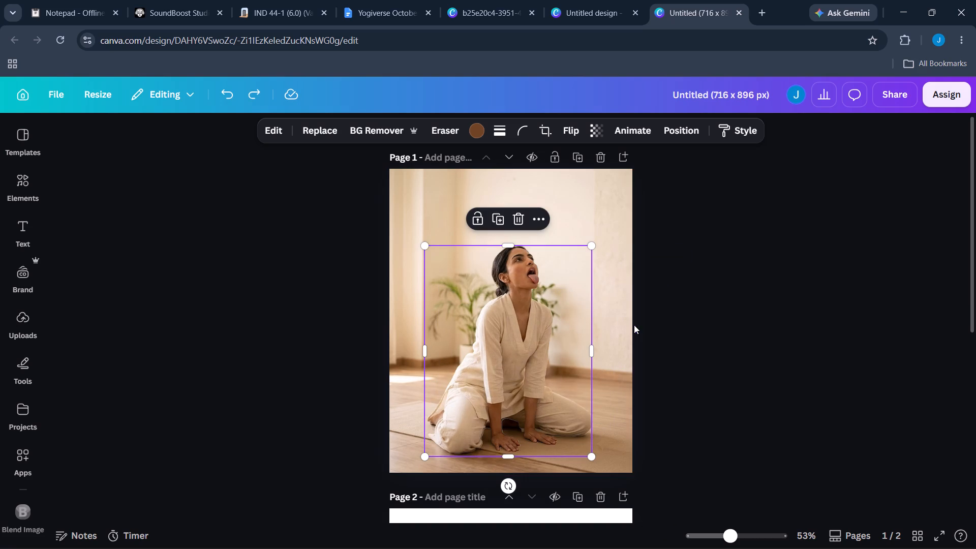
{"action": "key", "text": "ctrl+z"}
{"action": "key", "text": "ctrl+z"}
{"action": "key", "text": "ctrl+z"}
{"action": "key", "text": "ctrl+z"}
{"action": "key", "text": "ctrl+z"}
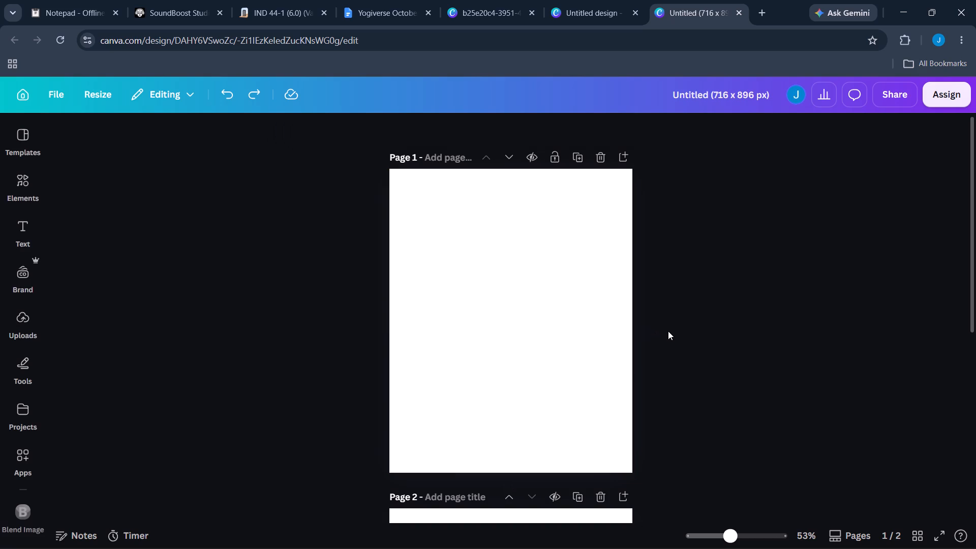
Split the lion pose photo on page 1 into editable layers with Magic Layers.
{"action": "left_click", "coordinate": [567, 375]}
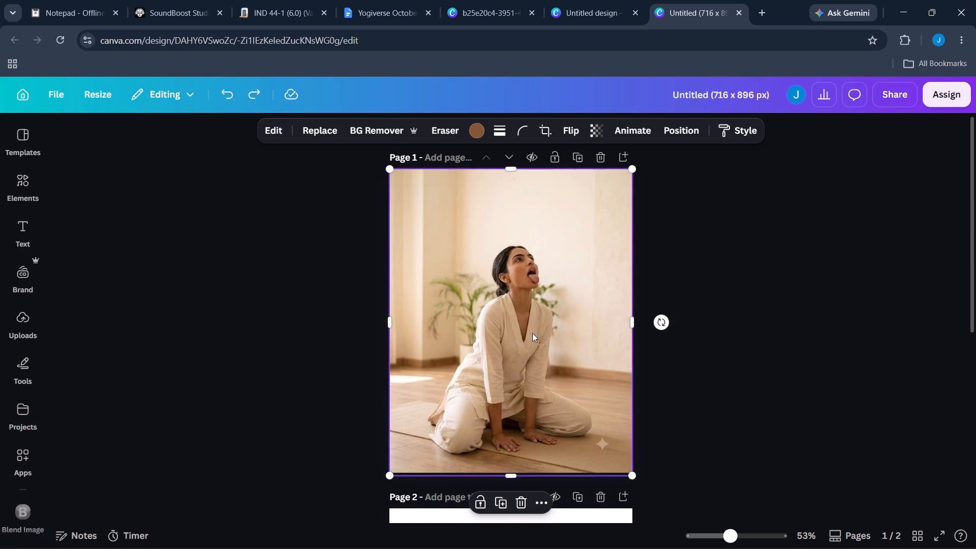
{"action": "left_click", "coordinate": [268, 126]}
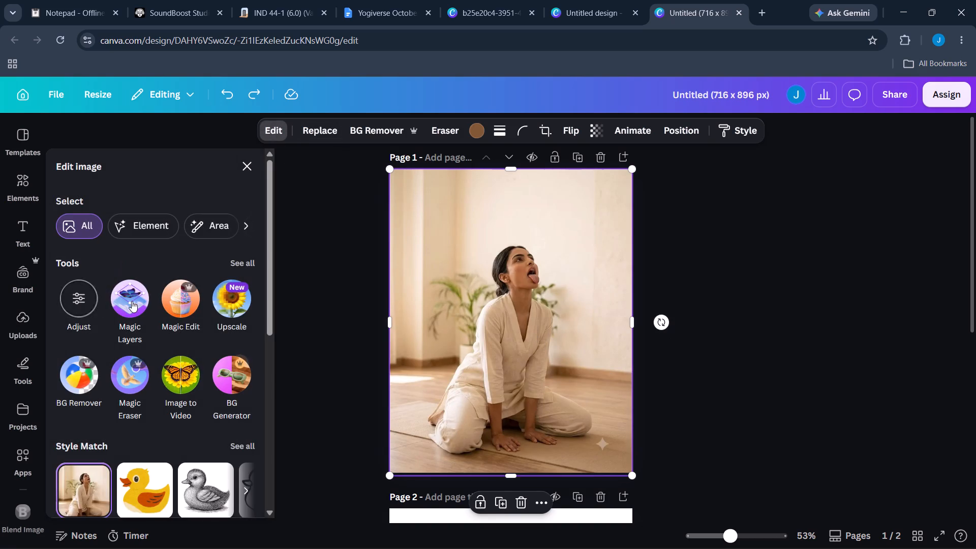
{"action": "left_click", "coordinate": [135, 298]}
{"action": "left_click", "coordinate": [703, 370]}
Move the small sparkle layer near the photo's lower corner off page 1.
{"action": "left_click", "coordinate": [630, 435]}
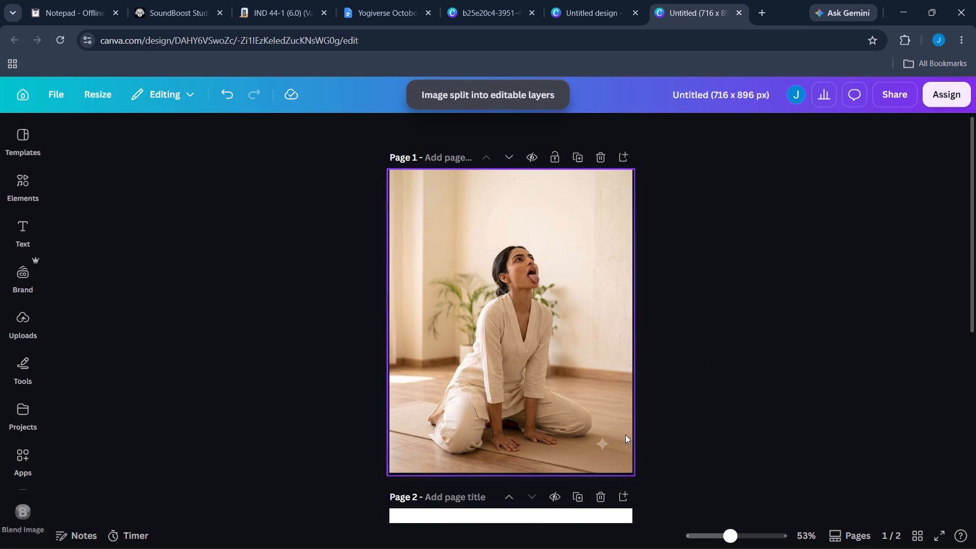
{"action": "left_click_drag", "start_coordinate": [604, 441], "coordinate": [682, 438]}
{"action": "left_click", "coordinate": [708, 424]}
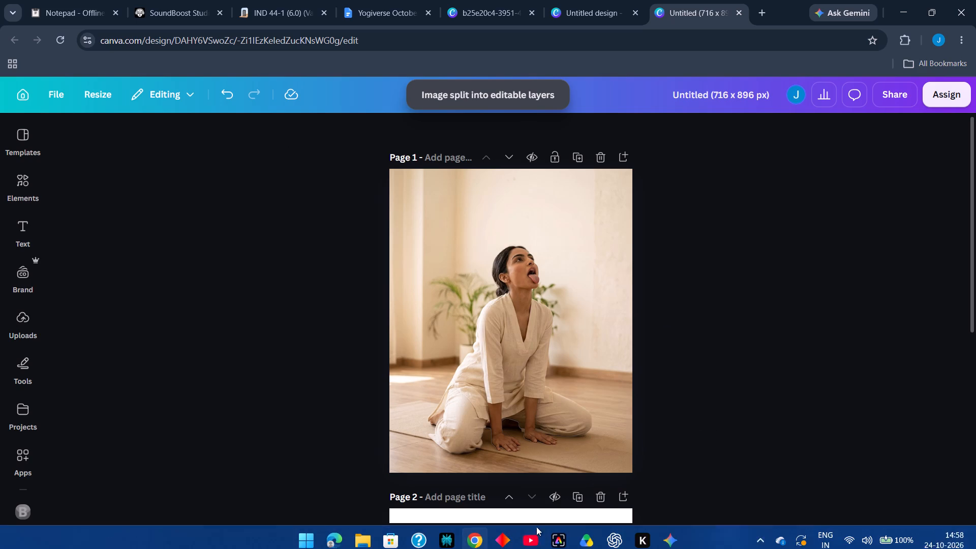
{"action": "double_click", "coordinate": [607, 456]}
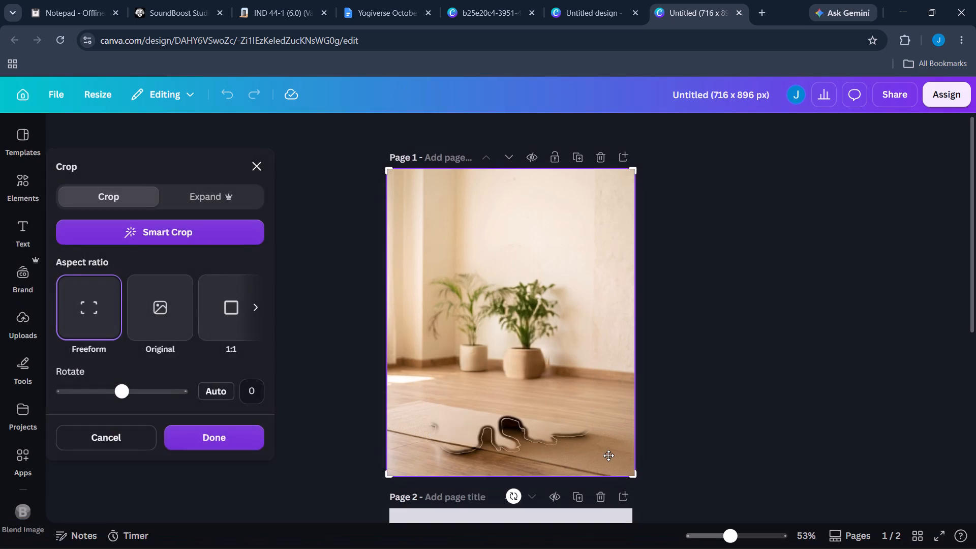
{"action": "left_click", "coordinate": [685, 422]}
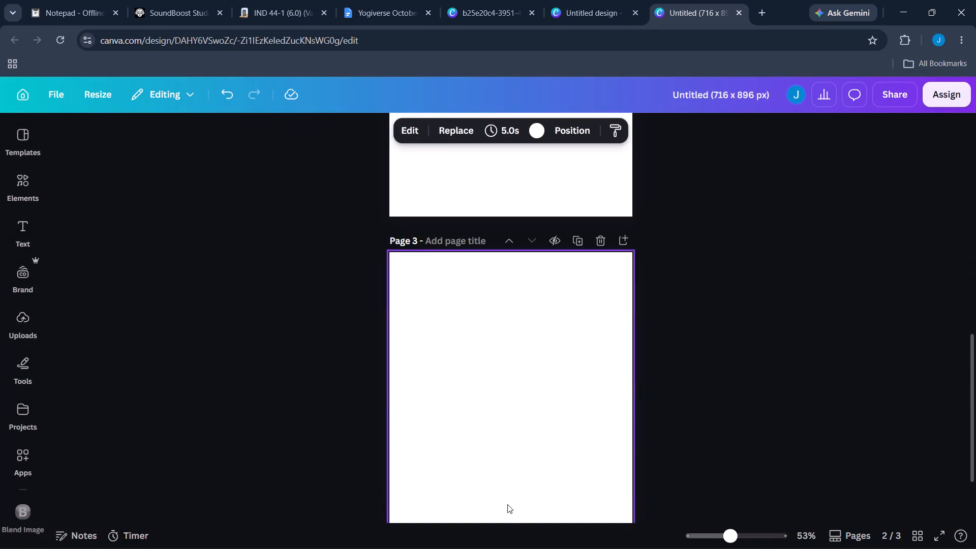
{"action": "left_click", "coordinate": [506, 512]}
{"action": "left_click", "coordinate": [506, 512]}
Place the uploaded Simhasana text image with the pale line-drawn standing lion on page 2.
{"action": "scroll", "coordinate": [428, 450], "scroll_direction": "up", "scroll_amount": 3}
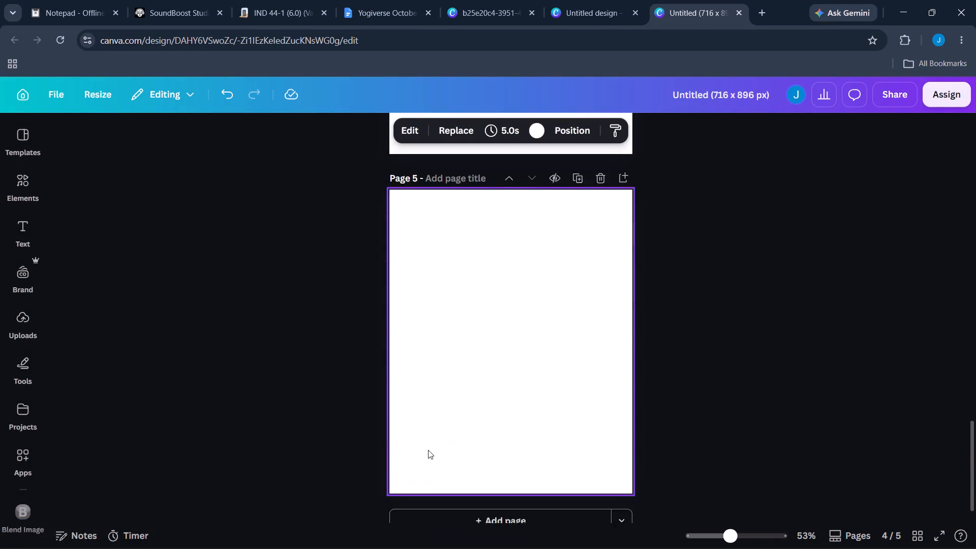
{"action": "scroll", "coordinate": [428, 450], "scroll_direction": "up", "scroll_amount": 15}
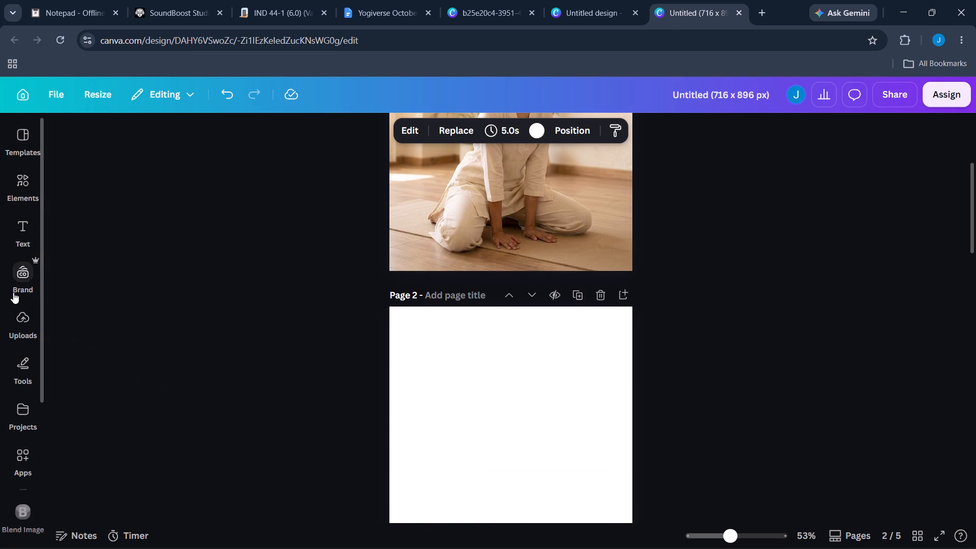
{"action": "left_click", "coordinate": [18, 314]}
{"action": "scroll", "coordinate": [583, 383], "scroll_direction": "down", "scroll_amount": 3}
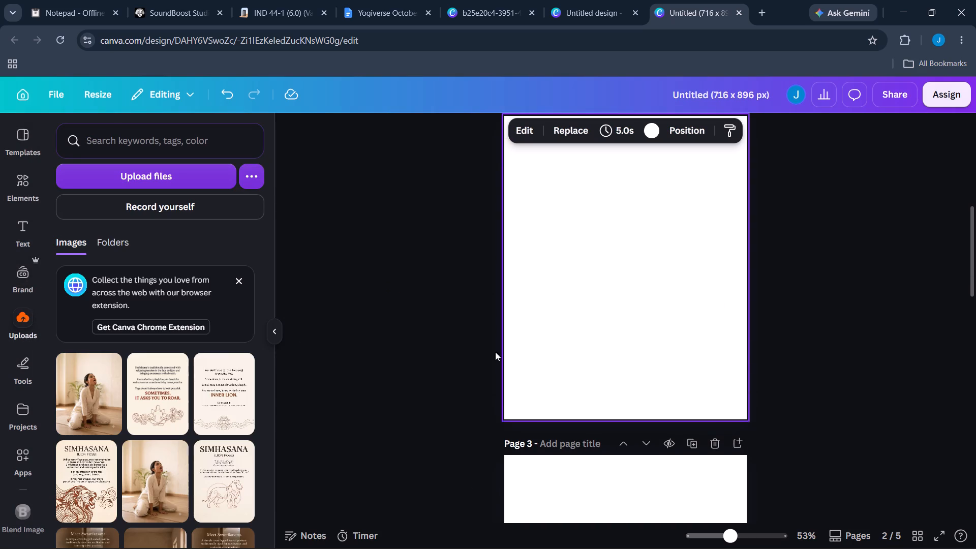
{"action": "left_click", "coordinate": [227, 477]}
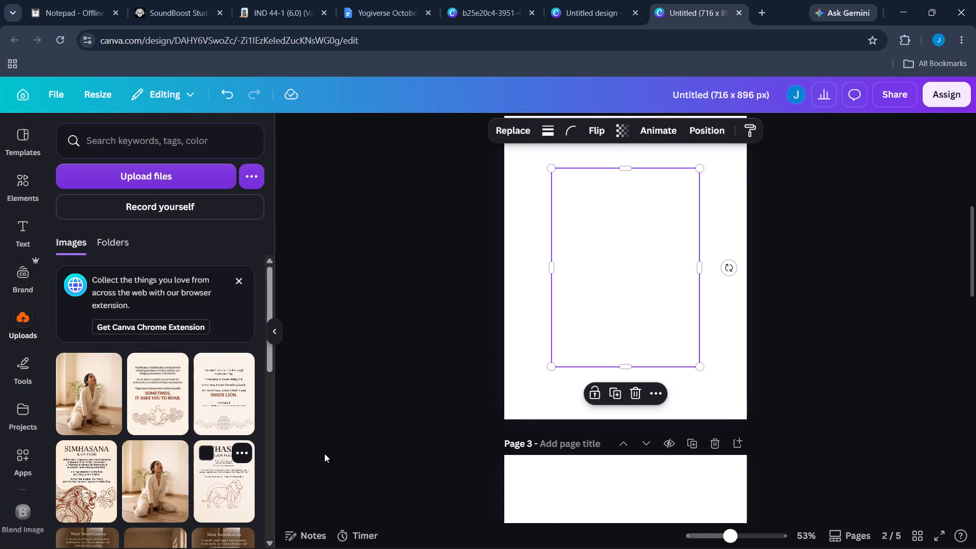
Place the uploaded Simhasana text image with the large brown lion head on page 3.
{"action": "scroll", "coordinate": [492, 401], "scroll_direction": "down", "scroll_amount": 2}
{"action": "scroll", "coordinate": [283, 440], "scroll_direction": "down", "scroll_amount": 2}
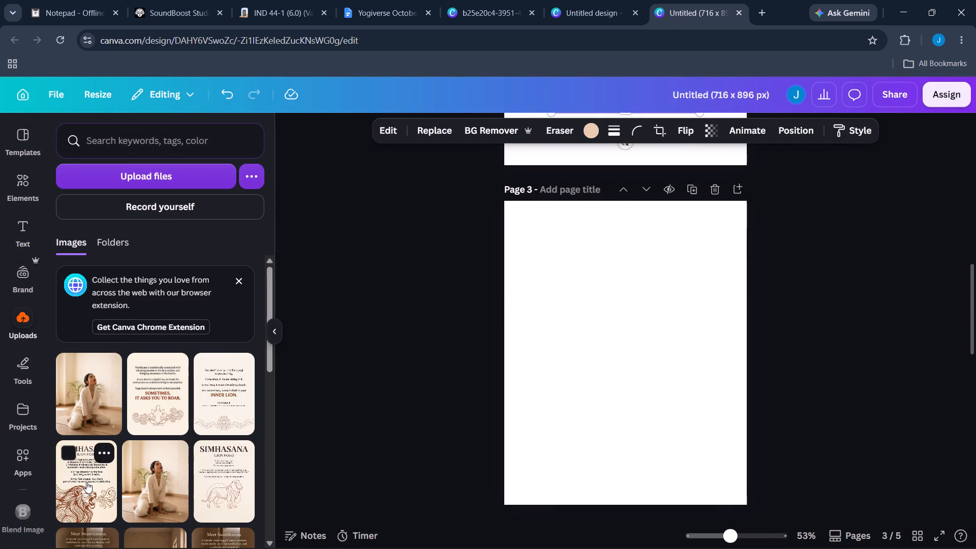
{"action": "left_click", "coordinate": [86, 482]}
Place the uploaded "INNER LION." text image with the mandala and wave lines on page 4.
{"action": "scroll", "coordinate": [433, 427], "scroll_direction": "down", "scroll_amount": 6}
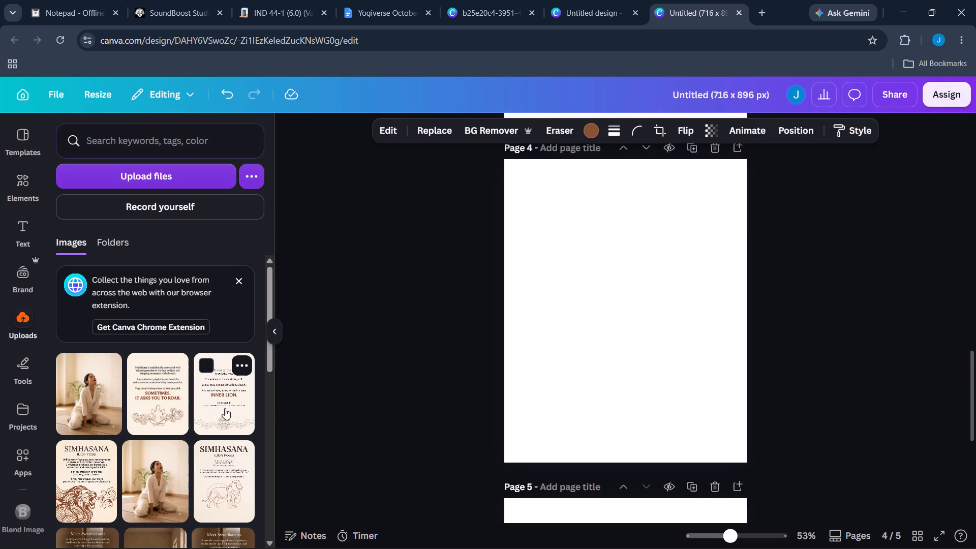
{"action": "left_click", "coordinate": [225, 408]}
Place the uploaded "SOMETIMES, IT ASKS YOU TO ROAR." text image with the meditating figure on page 5.
{"action": "scroll", "coordinate": [539, 407], "scroll_direction": "down", "scroll_amount": 6}
{"action": "left_click", "coordinate": [181, 407]}
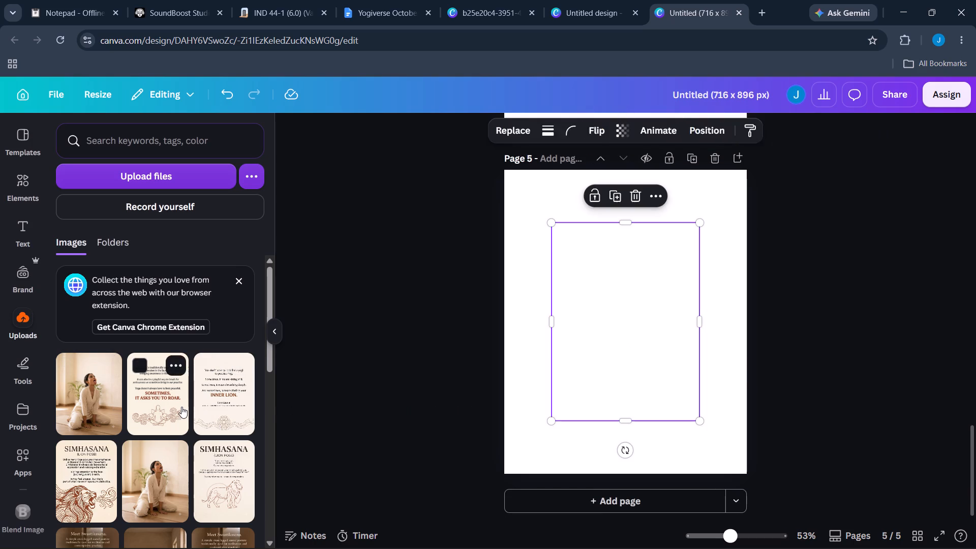
Align the brown lion-head image with page 3's top-left corner and enlarge it to fill the whole page.
{"action": "scroll", "coordinate": [759, 351], "scroll_direction": "up", "scroll_amount": 11}
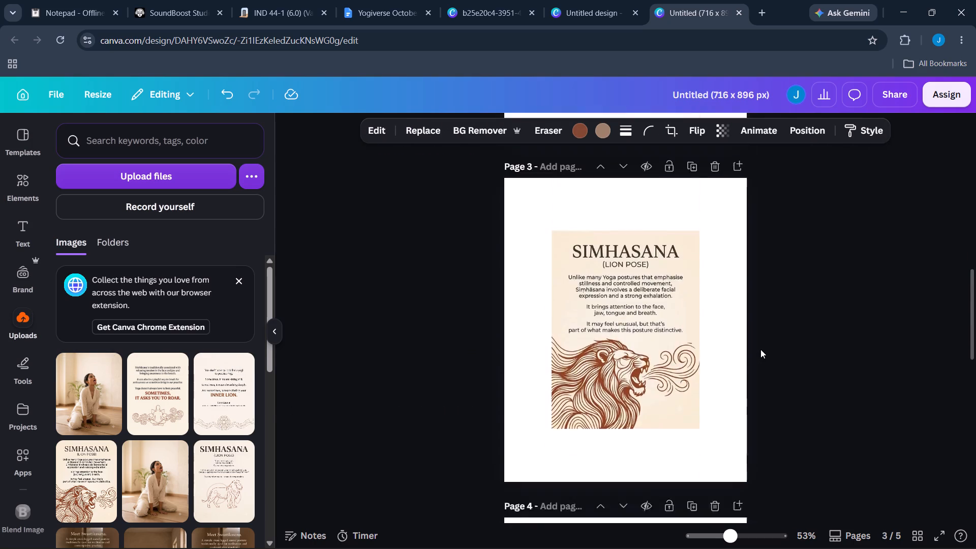
{"action": "scroll", "coordinate": [760, 349], "scroll_direction": "up", "scroll_amount": 5}
{"action": "scroll", "coordinate": [760, 349], "scroll_direction": "down", "scroll_amount": 7}
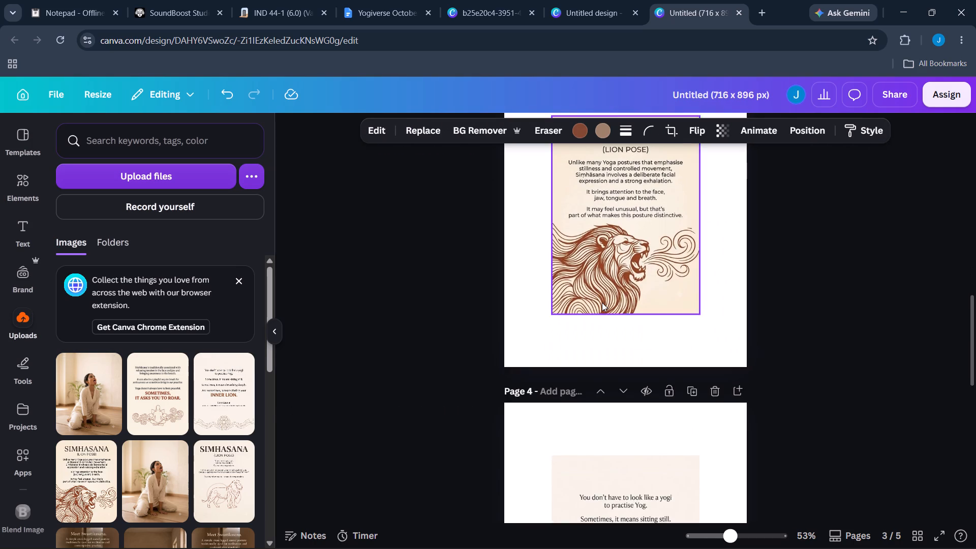
{"action": "scroll", "coordinate": [603, 303], "scroll_direction": "up", "scroll_amount": 2}
{"action": "left_click_drag", "start_coordinate": [615, 342], "coordinate": [568, 291]}
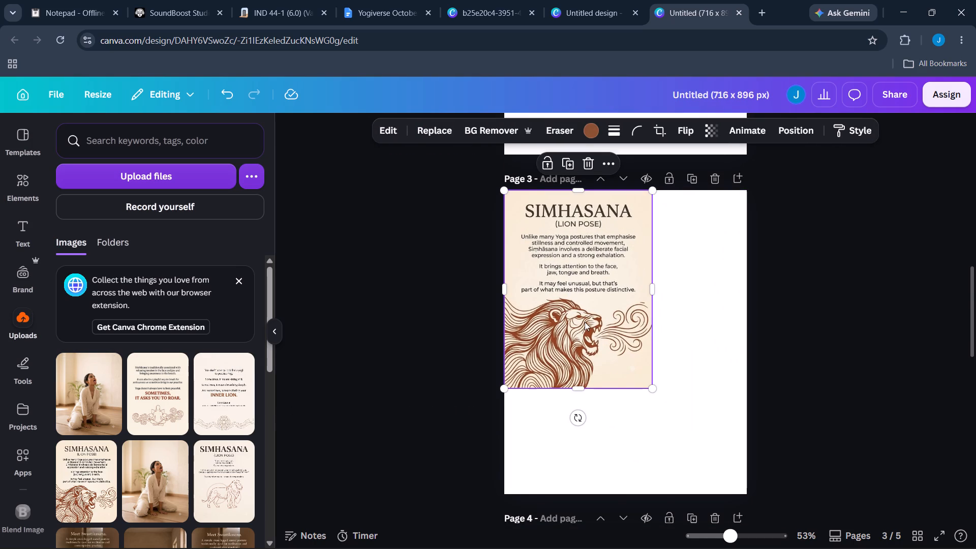
{"action": "left_click_drag", "start_coordinate": [649, 386], "coordinate": [726, 494]}
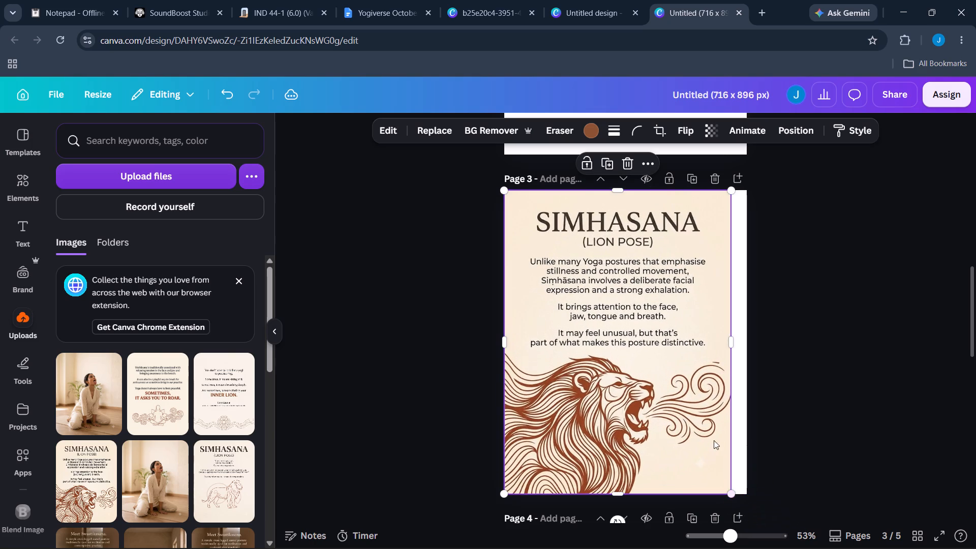
{"action": "left_click_drag", "start_coordinate": [697, 385], "coordinate": [705, 384]}
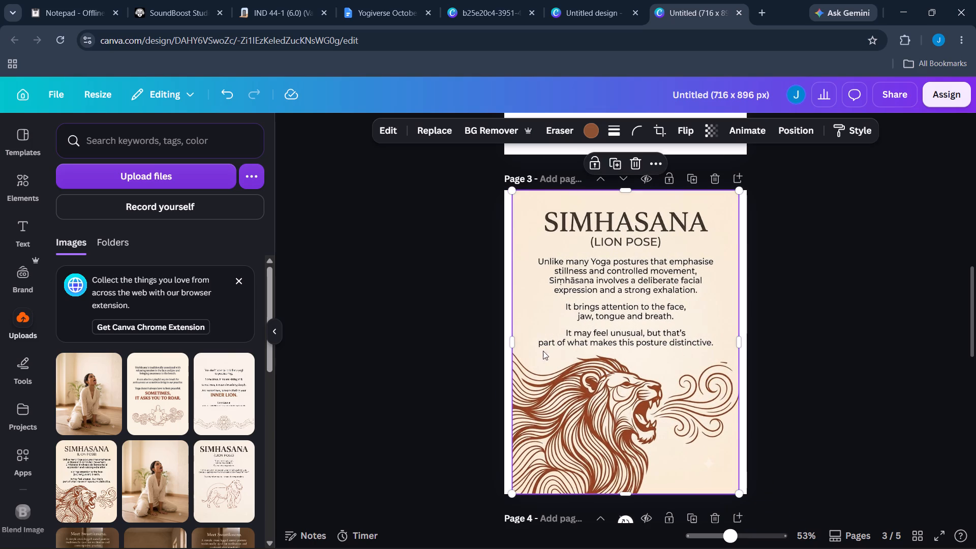
{"action": "left_click_drag", "start_coordinate": [513, 343], "coordinate": [506, 343]}
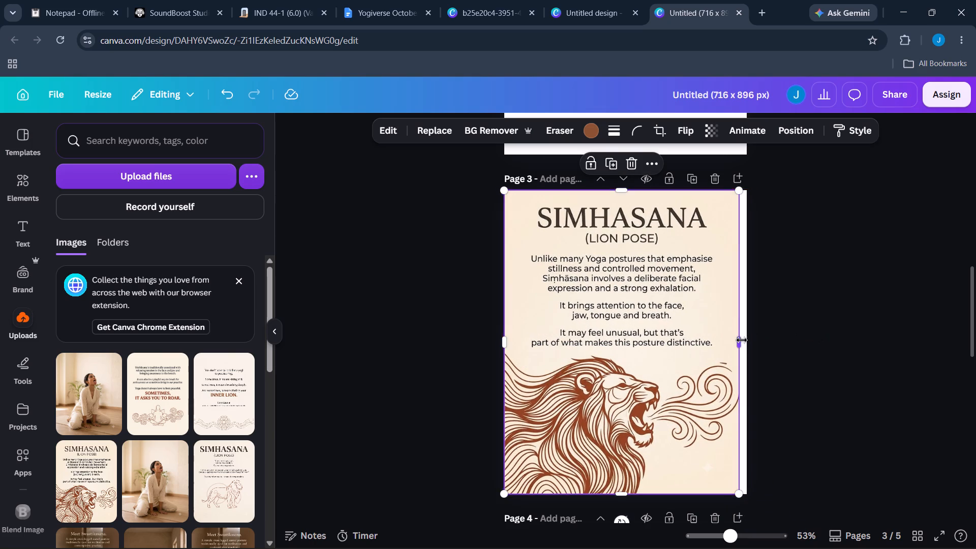
{"action": "left_click_drag", "start_coordinate": [742, 340], "coordinate": [752, 337]}
{"action": "left_click", "coordinate": [837, 351]}
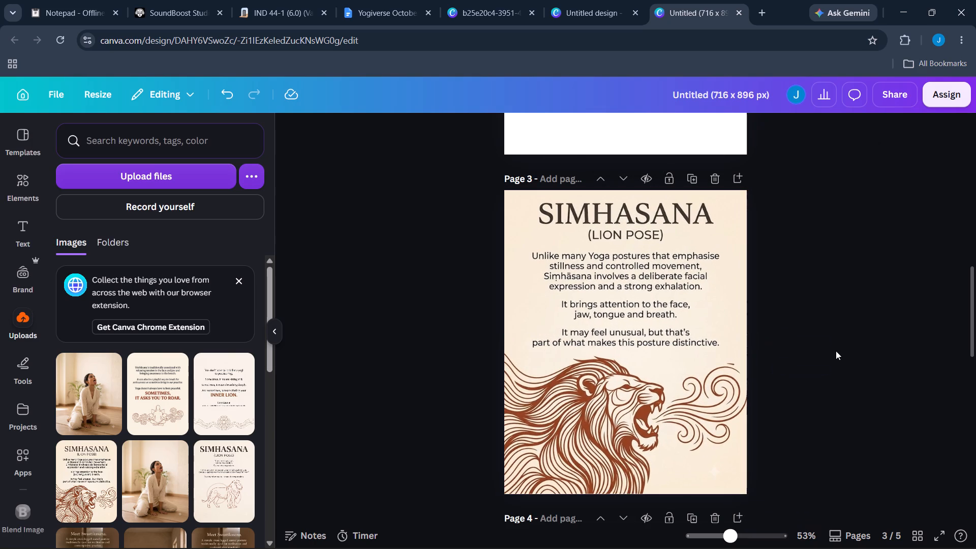
Move the standing-lion image to page 2's top-left corner and enlarge it to fill the page at 716 × 896.
{"action": "scroll", "coordinate": [684, 339], "scroll_direction": "up", "scroll_amount": 5}
{"action": "left_click_drag", "start_coordinate": [627, 346], "coordinate": [570, 296]}
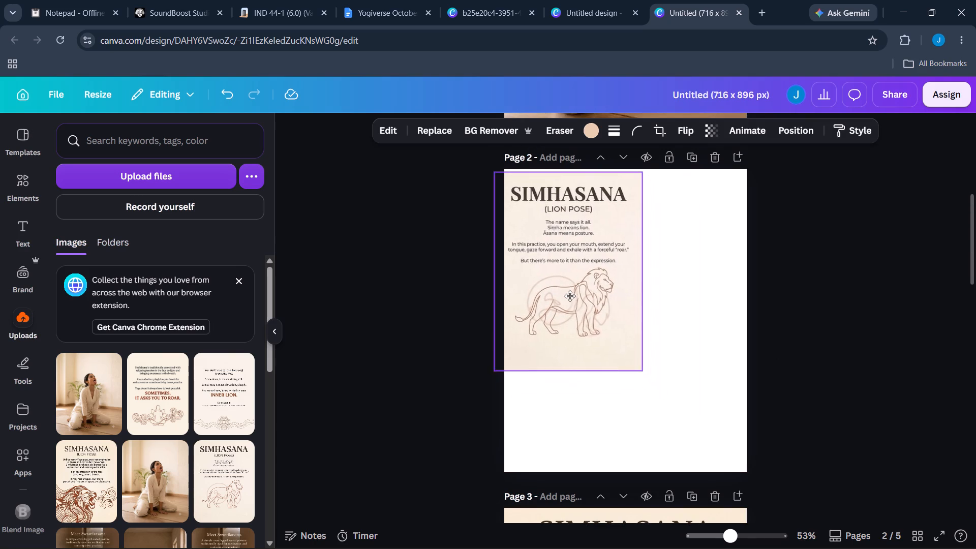
{"action": "left_click_drag", "start_coordinate": [570, 296], "coordinate": [579, 292]}
{"action": "left_click_drag", "start_coordinate": [647, 363], "coordinate": [727, 440]}
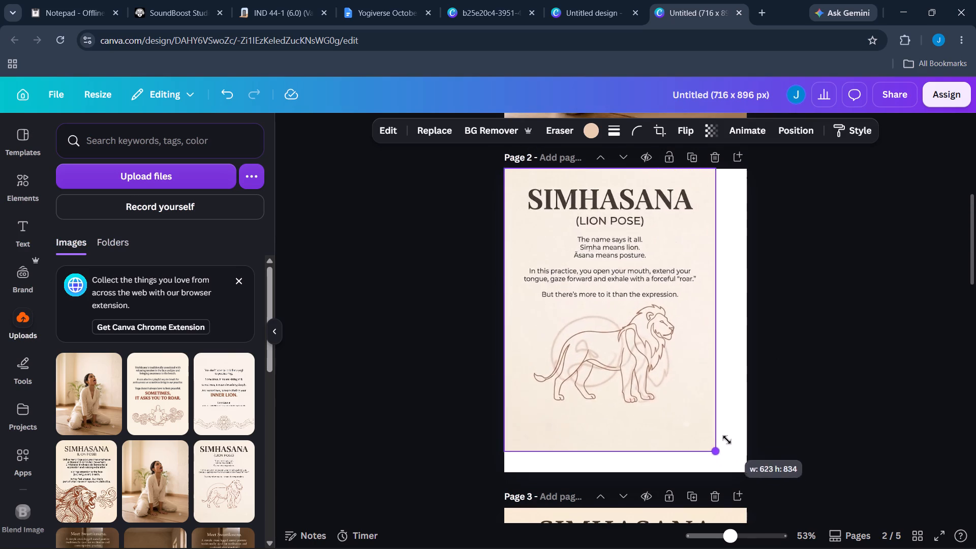
{"action": "left_click_drag", "start_coordinate": [727, 440], "coordinate": [741, 454]}
{"action": "left_click_drag", "start_coordinate": [734, 323], "coordinate": [747, 322]}
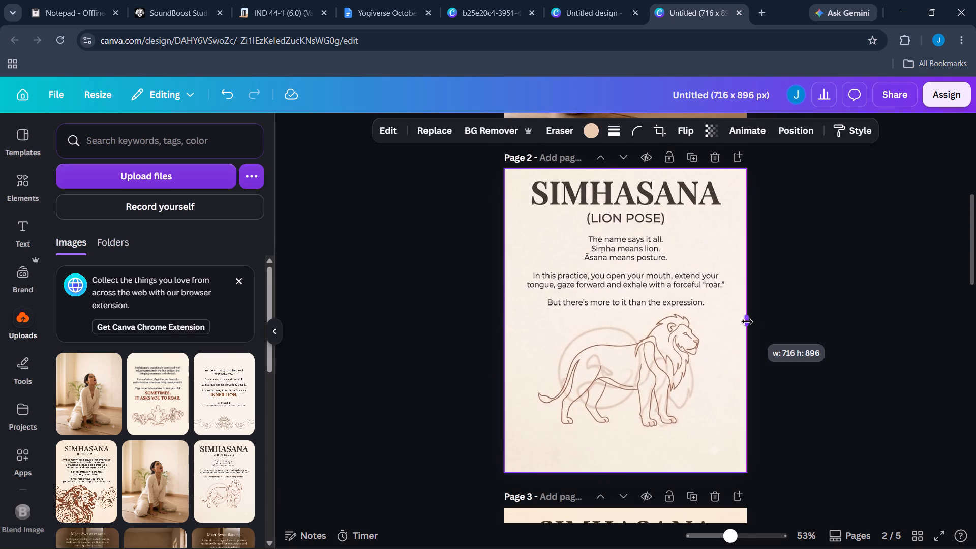
{"action": "left_click_drag", "start_coordinate": [747, 322], "coordinate": [747, 321]}
{"action": "left_click", "coordinate": [648, 346]}
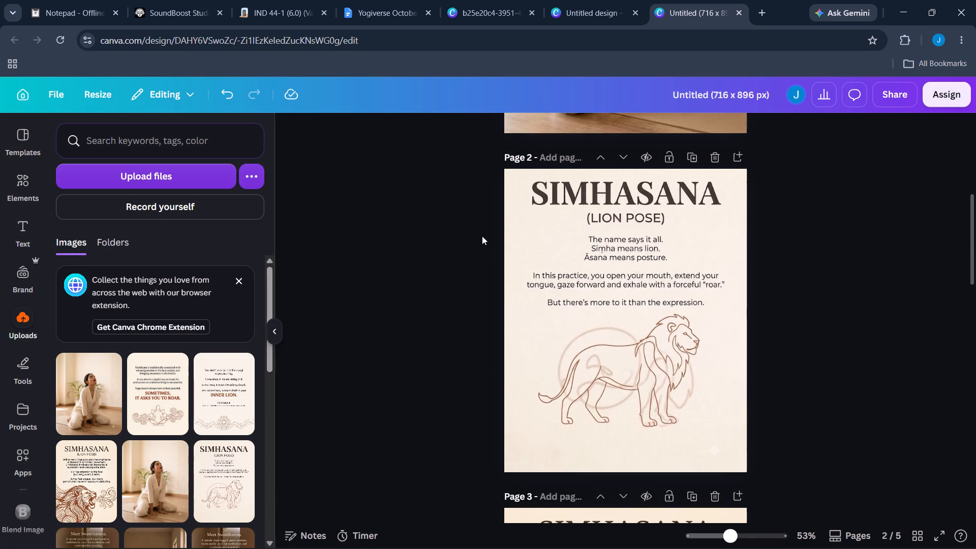
Split the standing-lion image on page 2 into editable layers with Magic Layers.
{"action": "left_click", "coordinate": [548, 240]}
{"action": "left_click", "coordinate": [392, 133]}
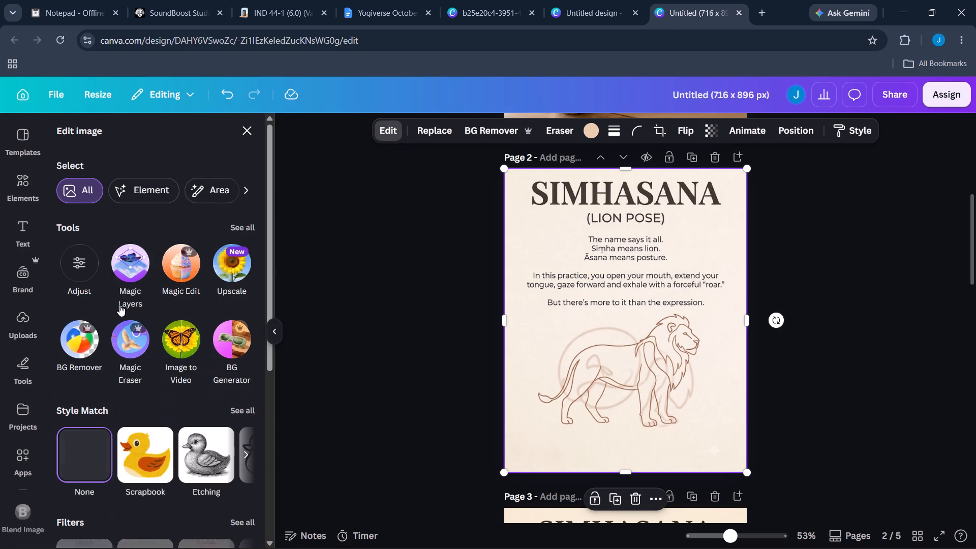
{"action": "left_click", "coordinate": [123, 278]}
Split the brown lion-head image on page 3 into editable layers with Magic Layers.
{"action": "scroll", "coordinate": [571, 394], "scroll_direction": "down", "scroll_amount": 3}
{"action": "scroll", "coordinate": [568, 385], "scroll_direction": "up", "scroll_amount": 2}
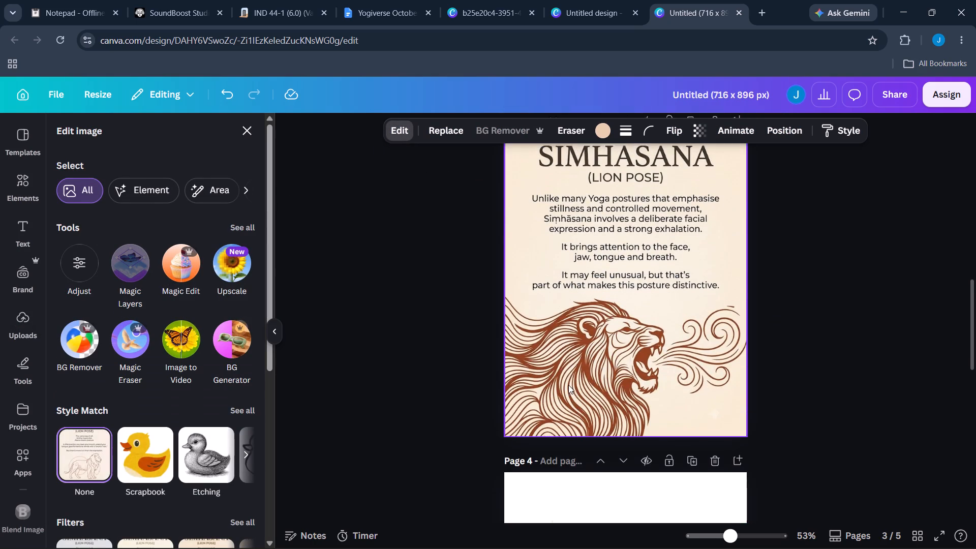
{"action": "left_click", "coordinate": [545, 365]}
{"action": "left_click", "coordinate": [380, 132]}
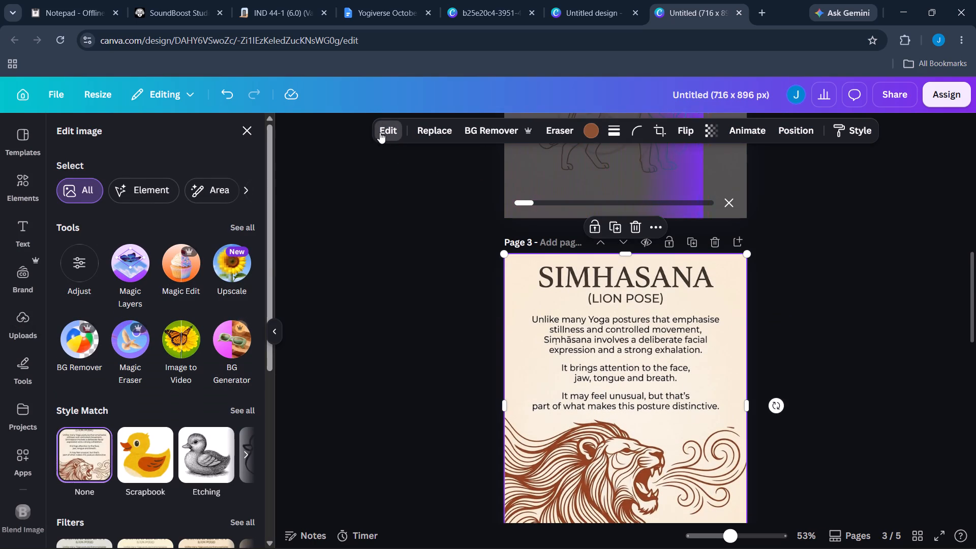
{"action": "left_click", "coordinate": [390, 128]}
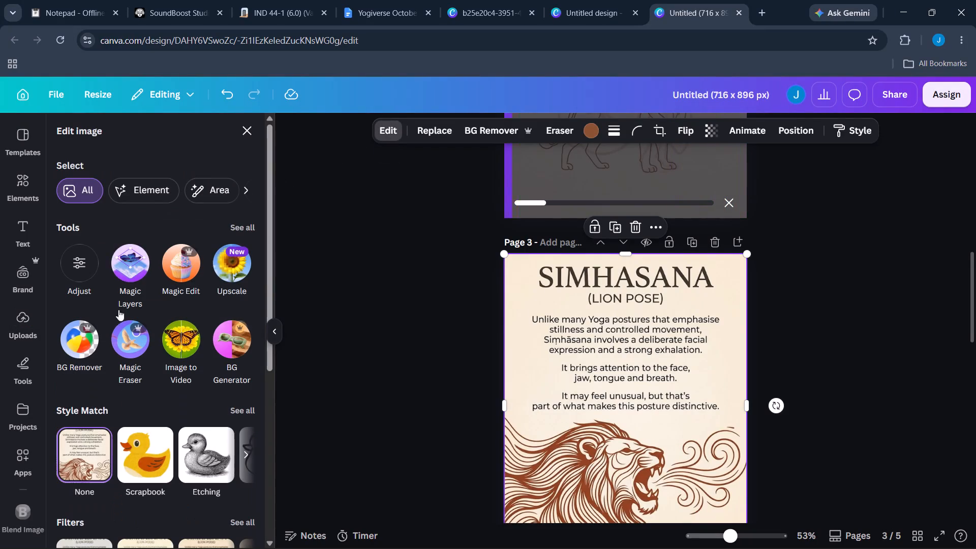
{"action": "left_click", "coordinate": [120, 258]}
Move the "INNER LION." image to page 4's top-left corner and enlarge it to fill the whole page.
{"action": "scroll", "coordinate": [385, 326], "scroll_direction": "down", "scroll_amount": 7}
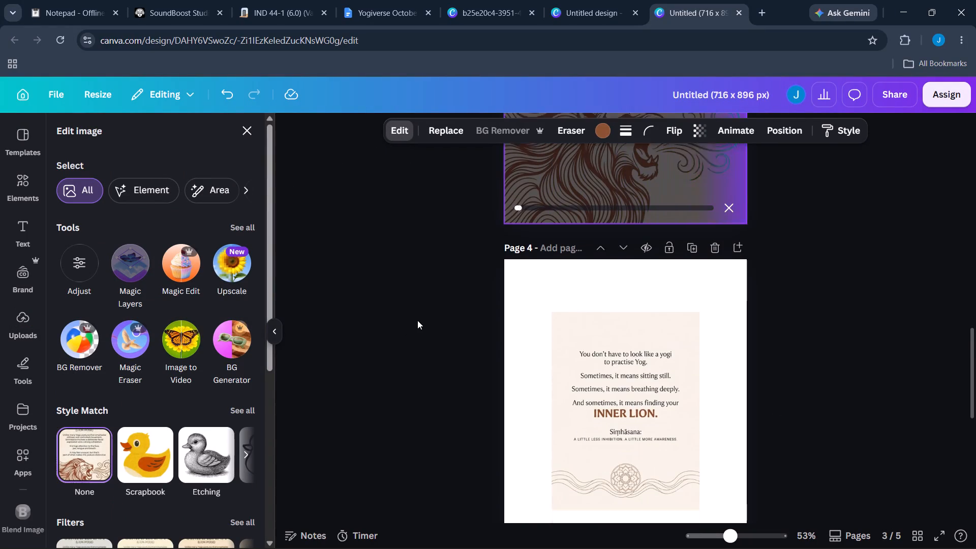
{"action": "left_click", "coordinate": [599, 309]}
{"action": "scroll", "coordinate": [600, 309], "scroll_direction": "up", "scroll_amount": 1}
{"action": "left_click_drag", "start_coordinate": [601, 396], "coordinate": [585, 374]}
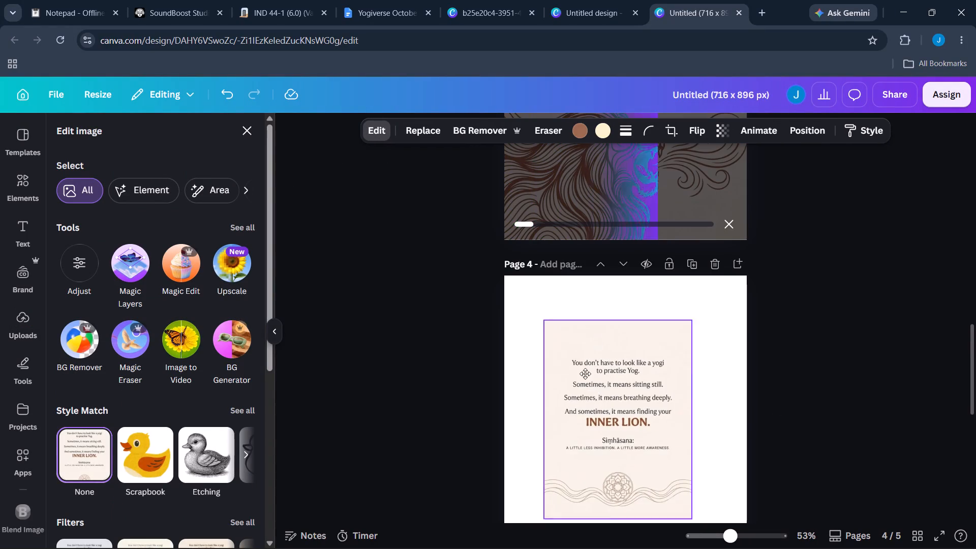
{"action": "left_click_drag", "start_coordinate": [585, 374], "coordinate": [558, 354]}
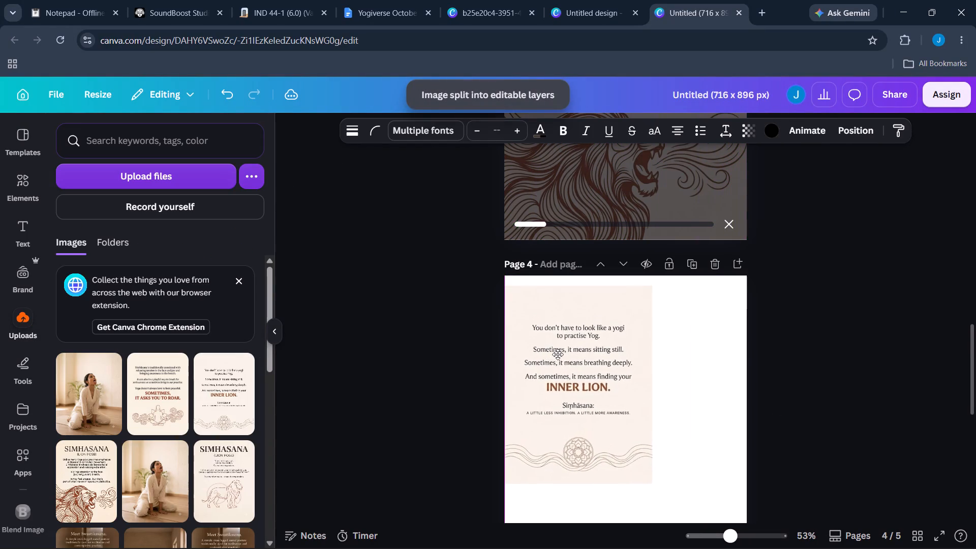
{"action": "left_click_drag", "start_coordinate": [558, 354], "coordinate": [555, 345]}
{"action": "scroll", "coordinate": [555, 344], "scroll_direction": "down", "scroll_amount": 2}
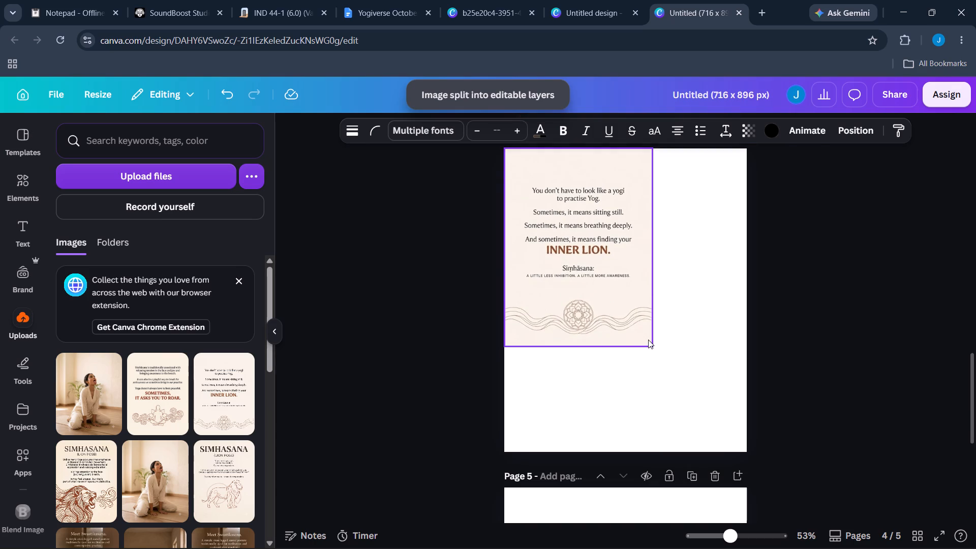
{"action": "left_click", "coordinate": [648, 340]}
{"action": "left_click_drag", "start_coordinate": [650, 345], "coordinate": [737, 447]}
{"action": "left_click_drag", "start_coordinate": [682, 377], "coordinate": [687, 376]}
{"action": "left_click_drag", "start_coordinate": [512, 297], "coordinate": [506, 298]}
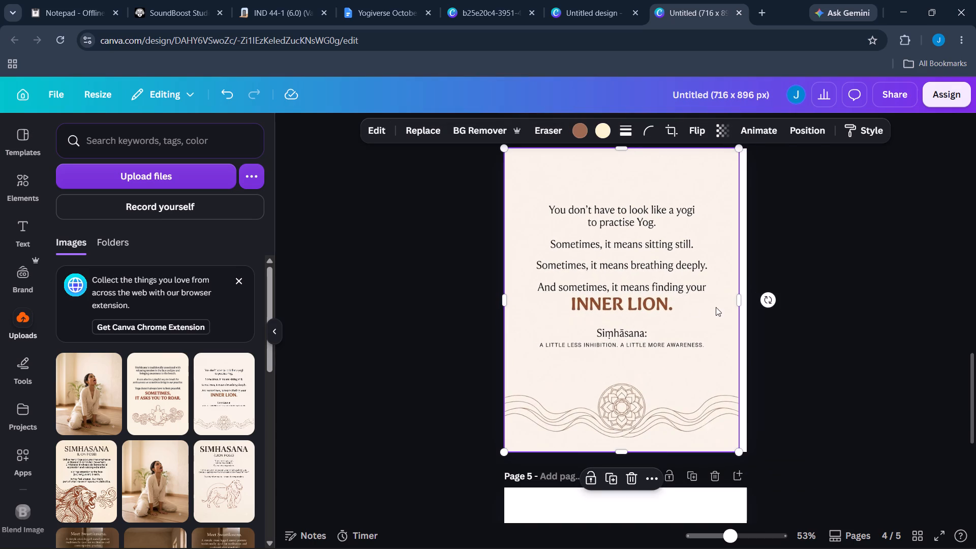
{"action": "left_click_drag", "start_coordinate": [737, 298], "coordinate": [744, 297]}
{"action": "left_click", "coordinate": [731, 297]}
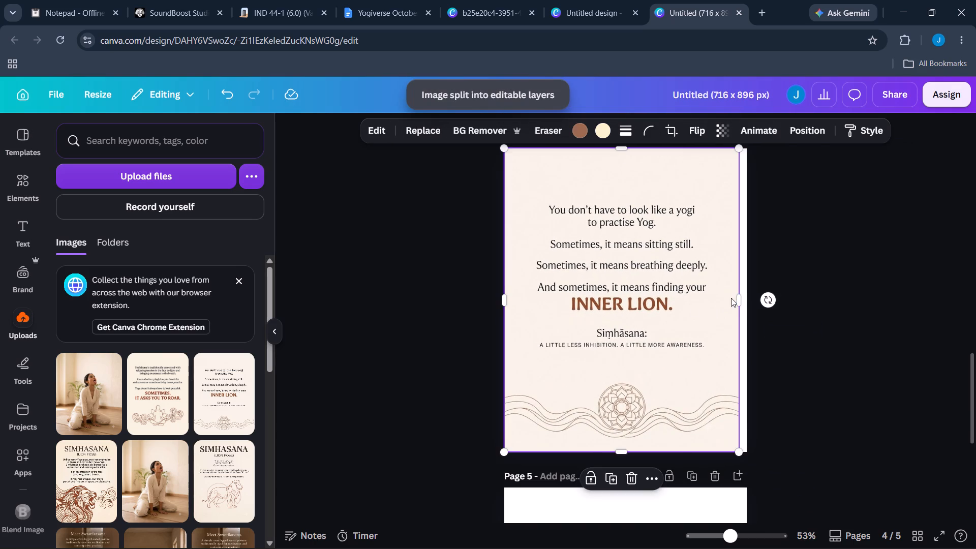
{"action": "left_click_drag", "start_coordinate": [737, 299], "coordinate": [743, 298]}
{"action": "left_click", "coordinate": [800, 360]}
Split the "INNER LION." image on page 4 into editable layers with Magic Layers.
{"action": "left_click", "coordinate": [601, 319]}
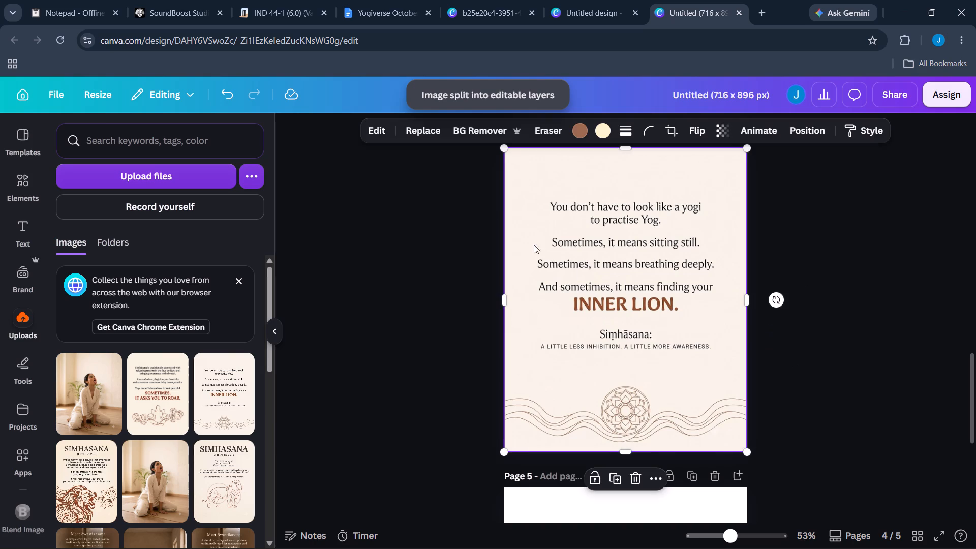
{"action": "left_click", "coordinate": [385, 134]}
{"action": "left_click", "coordinate": [147, 262]}
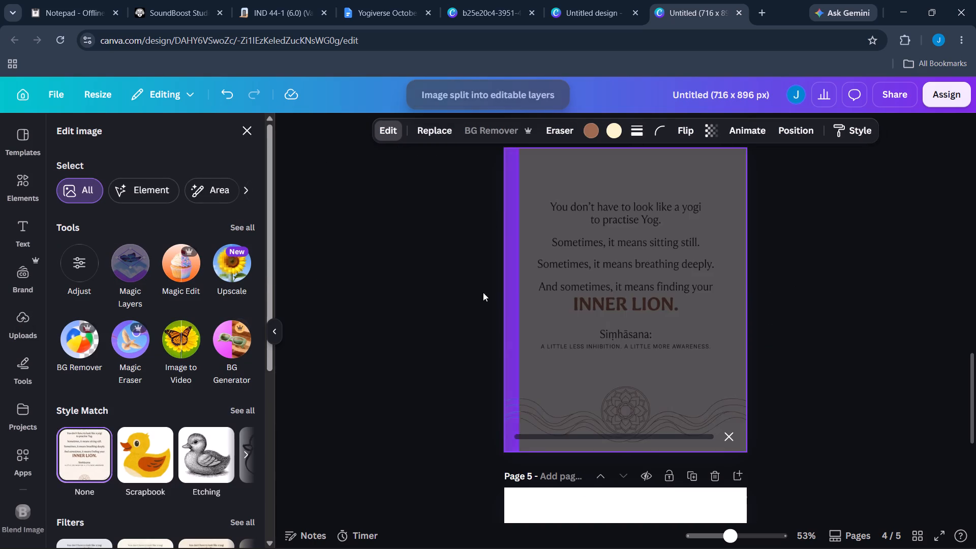
Position and enlarge the "IT ASKS YOU TO ROAR." image on page 5 so it fills the page at 716 × 896.
{"action": "scroll", "coordinate": [487, 301], "scroll_direction": "down", "scroll_amount": 6}
{"action": "scroll", "coordinate": [630, 327], "scroll_direction": "up", "scroll_amount": 1}
{"action": "left_click", "coordinate": [862, 343]}
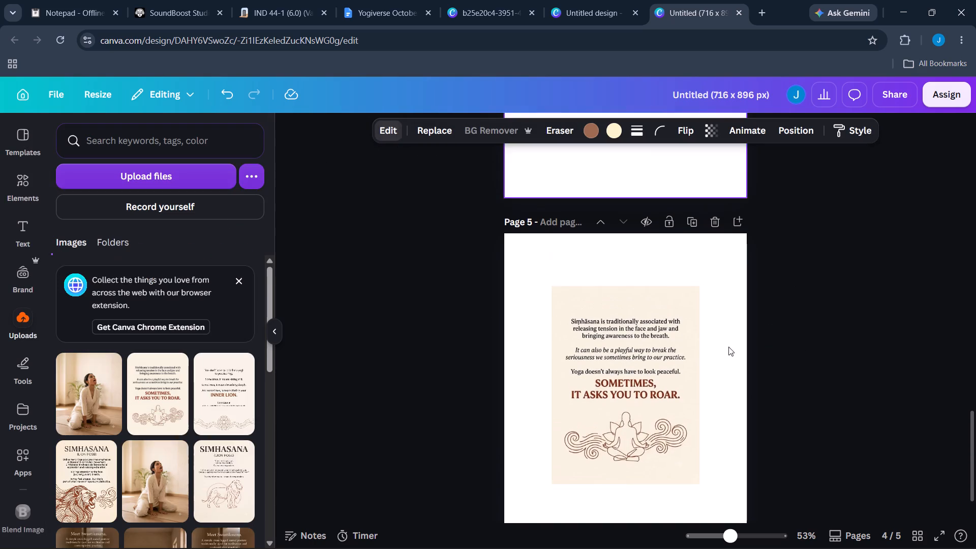
{"action": "left_click_drag", "start_coordinate": [637, 390], "coordinate": [589, 342]}
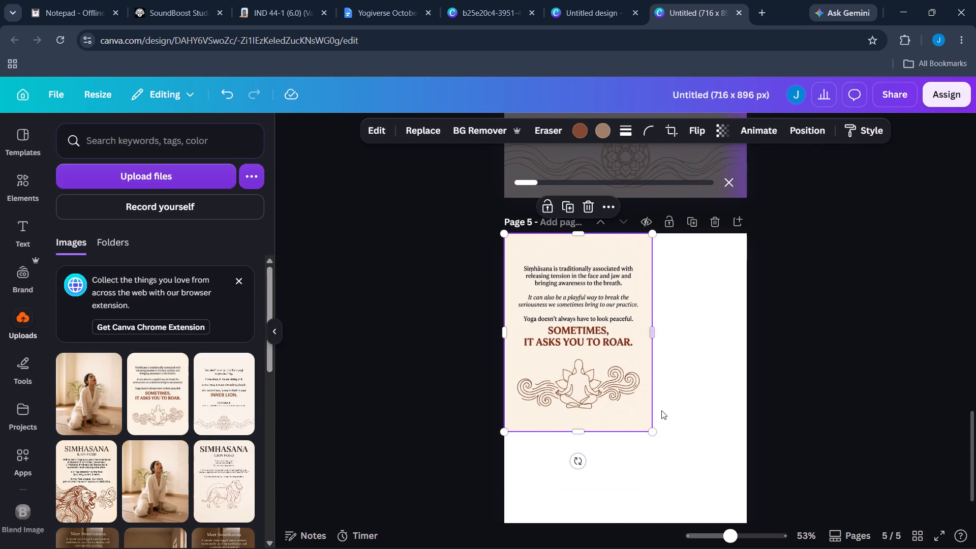
{"action": "scroll", "coordinate": [661, 410], "scroll_direction": "down", "scroll_amount": 1}
{"action": "left_click_drag", "start_coordinate": [650, 368], "coordinate": [738, 473]}
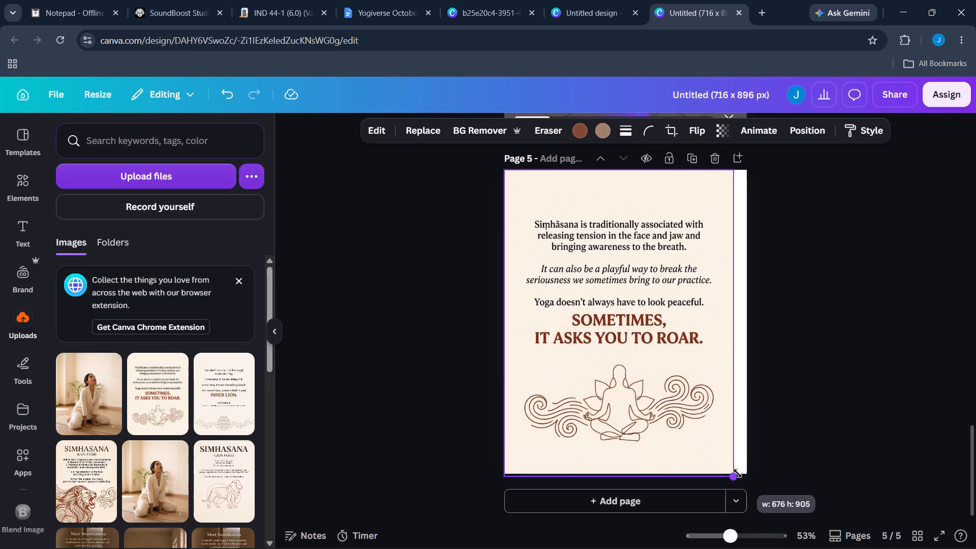
{"action": "left_click_drag", "start_coordinate": [738, 473], "coordinate": [736, 465]}
{"action": "left_click_drag", "start_coordinate": [642, 369], "coordinate": [650, 368]}
{"action": "left_click", "coordinate": [740, 322]}
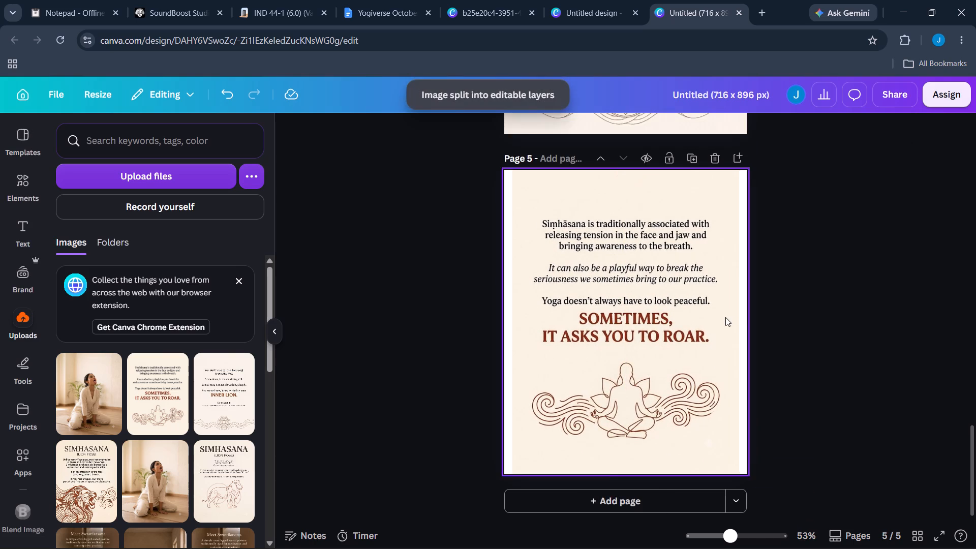
{"action": "left_click", "coordinate": [725, 317]}
{"action": "left_click_drag", "start_coordinate": [739, 322], "coordinate": [745, 322]}
{"action": "left_click_drag", "start_coordinate": [517, 321], "coordinate": [512, 323]}
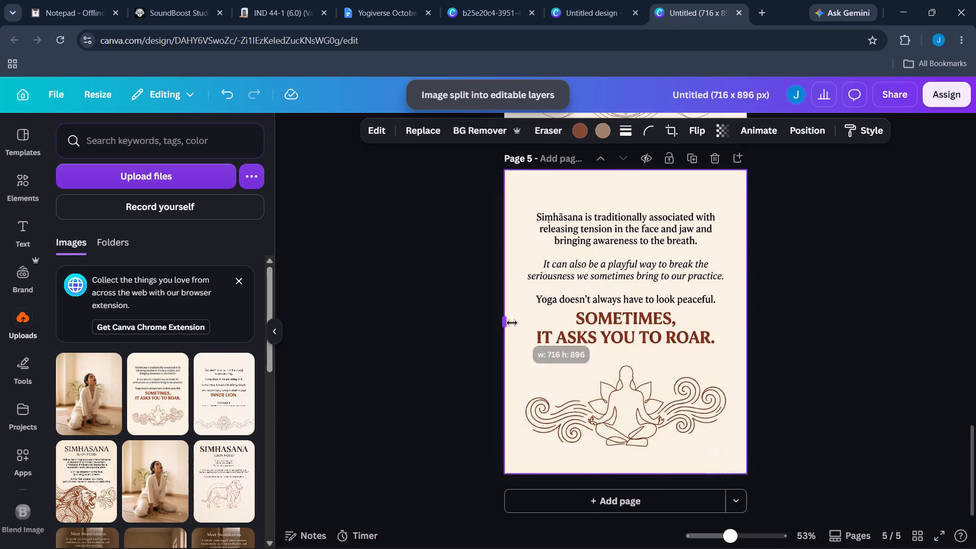
{"action": "left_click_drag", "start_coordinate": [512, 323], "coordinate": [509, 324]}
{"action": "left_click", "coordinate": [801, 352]}
Review the filled and layer-split pages from page 5 back up to page 2.
{"action": "scroll", "coordinate": [816, 353], "scroll_direction": "up", "scroll_amount": 11}
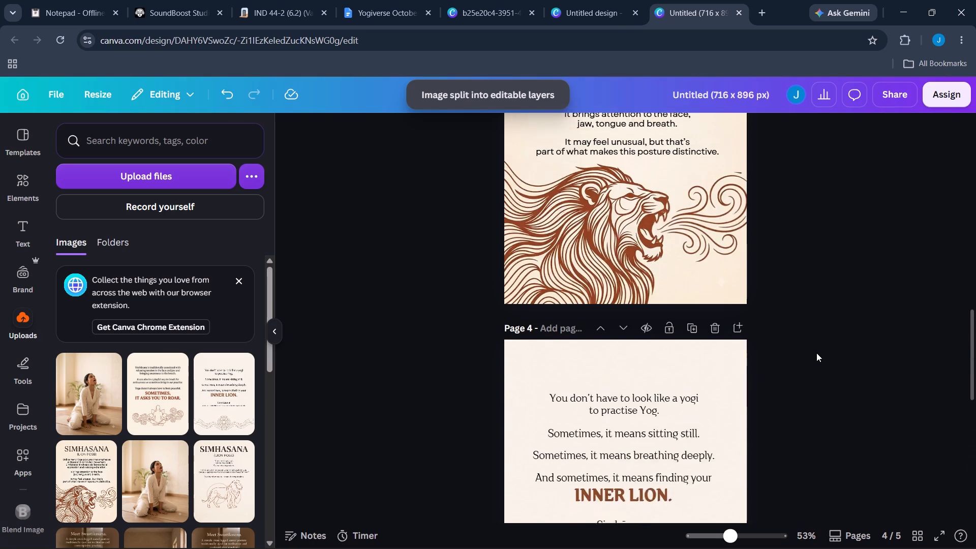
{"action": "scroll", "coordinate": [816, 353], "scroll_direction": "up", "scroll_amount": 6}
{"action": "scroll", "coordinate": [816, 353], "scroll_direction": "down", "scroll_amount": 20}
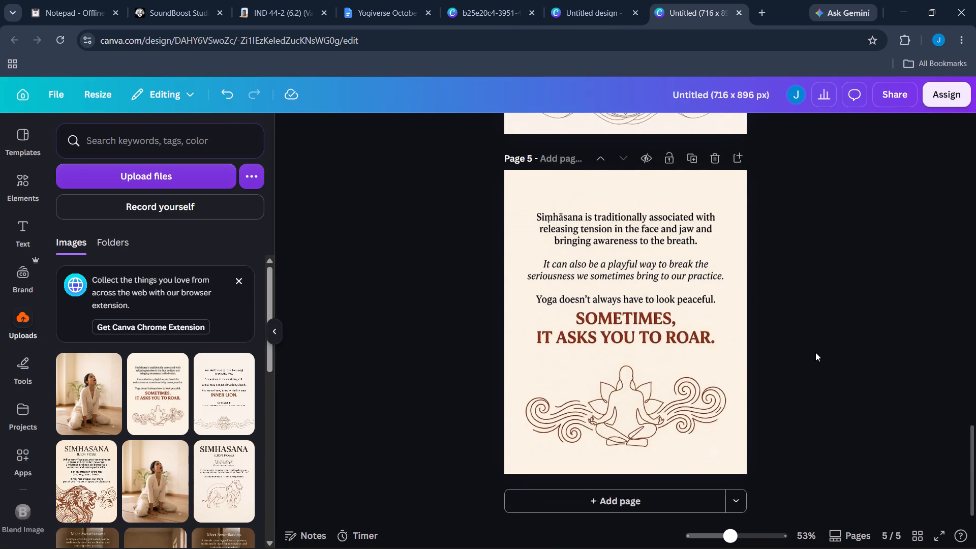
{"action": "scroll", "coordinate": [815, 352], "scroll_direction": "up", "scroll_amount": 15}
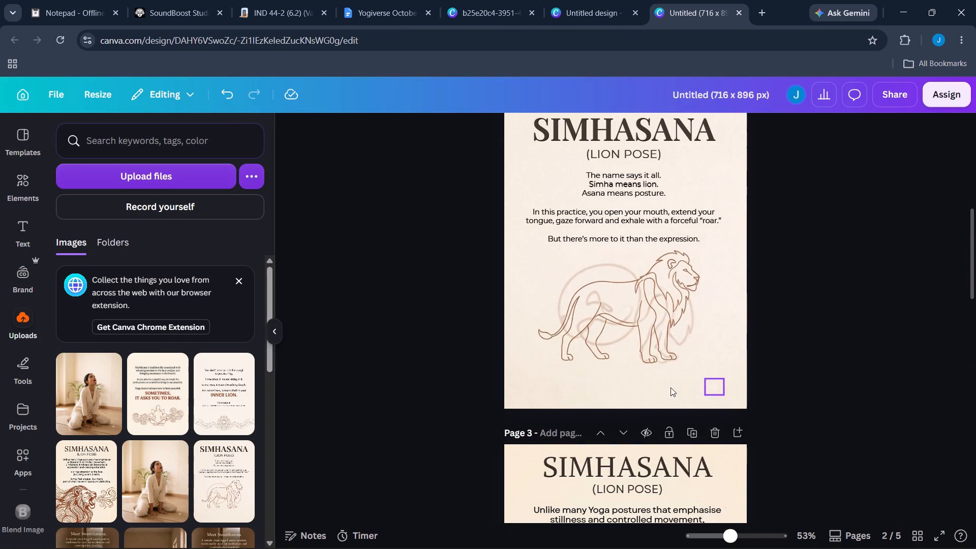
{"action": "scroll", "coordinate": [643, 234], "scroll_direction": "up", "scroll_amount": 1}
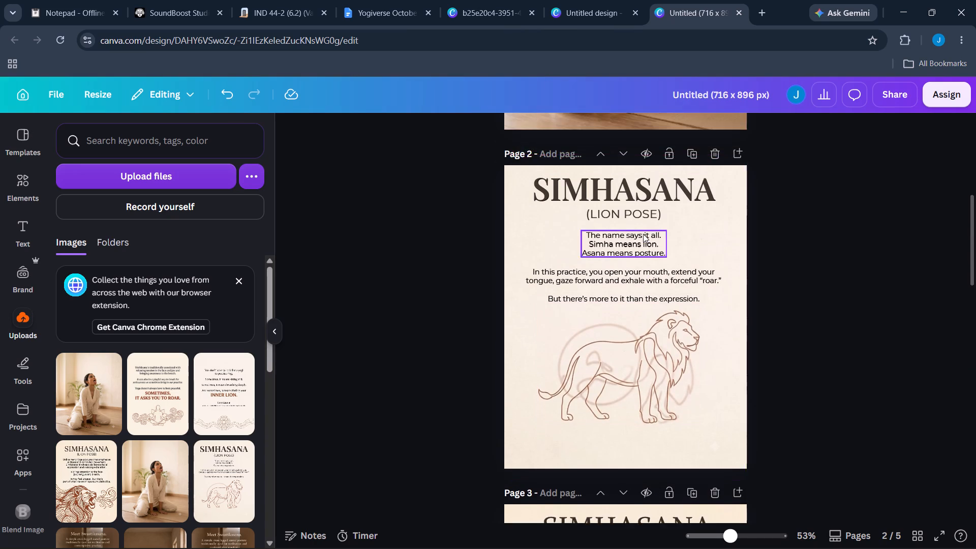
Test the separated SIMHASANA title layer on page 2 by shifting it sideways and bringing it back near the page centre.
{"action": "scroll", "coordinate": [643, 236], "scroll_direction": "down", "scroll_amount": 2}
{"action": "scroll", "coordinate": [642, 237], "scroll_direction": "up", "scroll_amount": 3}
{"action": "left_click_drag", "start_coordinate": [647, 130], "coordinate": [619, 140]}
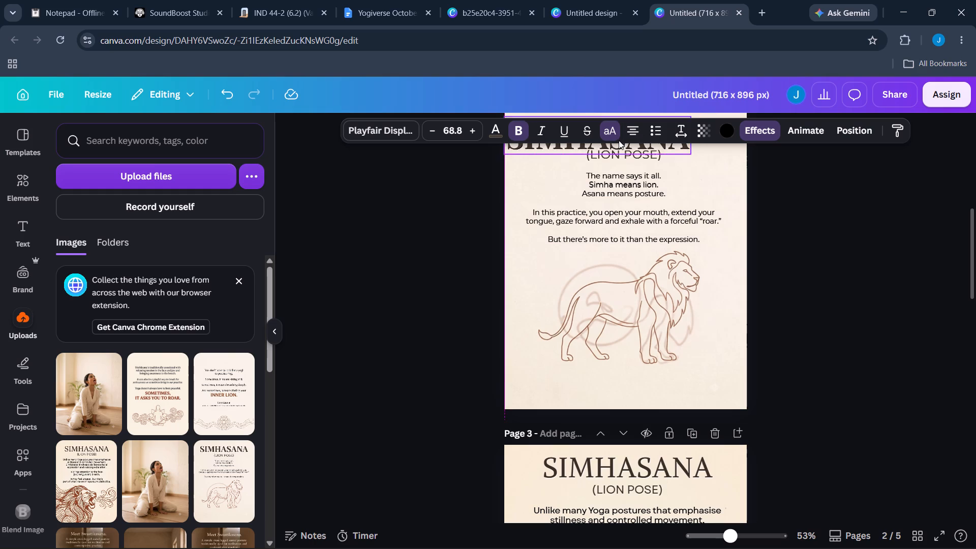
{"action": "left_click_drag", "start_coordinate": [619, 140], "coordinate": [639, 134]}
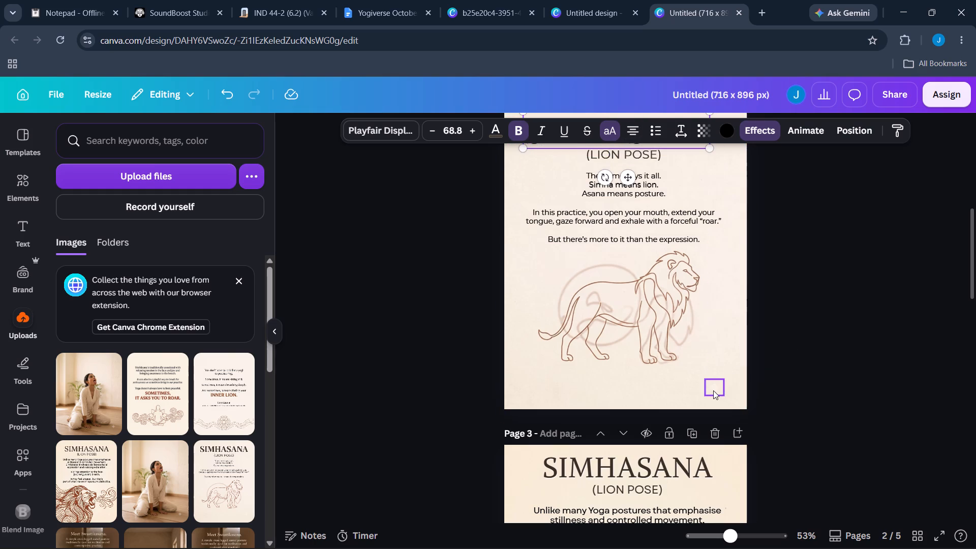
Move the small leftover mark layers near the bottom corner of pages 2, 3 and 4 off the page.
{"action": "left_click_drag", "start_coordinate": [713, 390], "coordinate": [814, 401]}
{"action": "scroll", "coordinate": [783, 404], "scroll_direction": "down", "scroll_amount": 5}
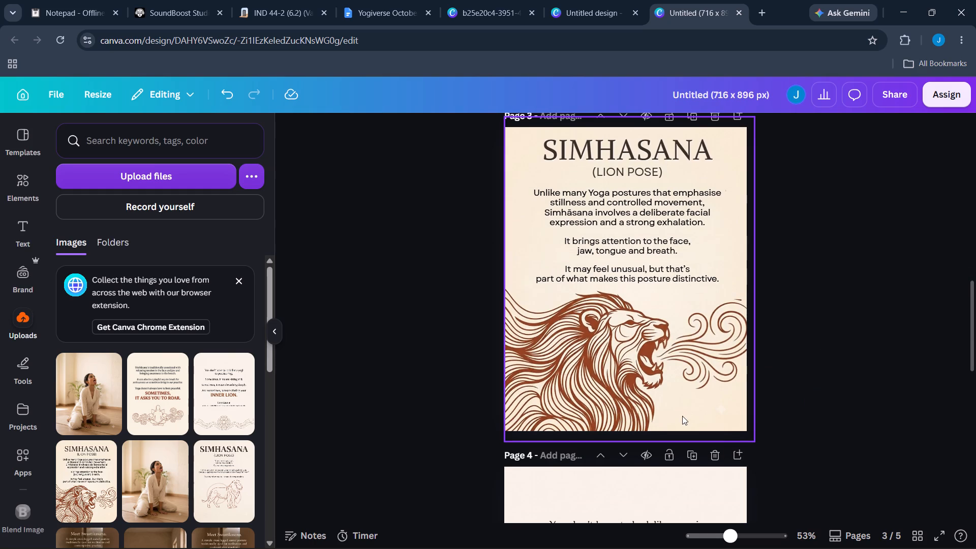
{"action": "left_click_drag", "start_coordinate": [717, 409], "coordinate": [830, 410]}
{"action": "scroll", "coordinate": [833, 409], "scroll_direction": "down", "scroll_amount": 4}
{"action": "scroll", "coordinate": [745, 442], "scroll_direction": "down", "scroll_amount": 1}
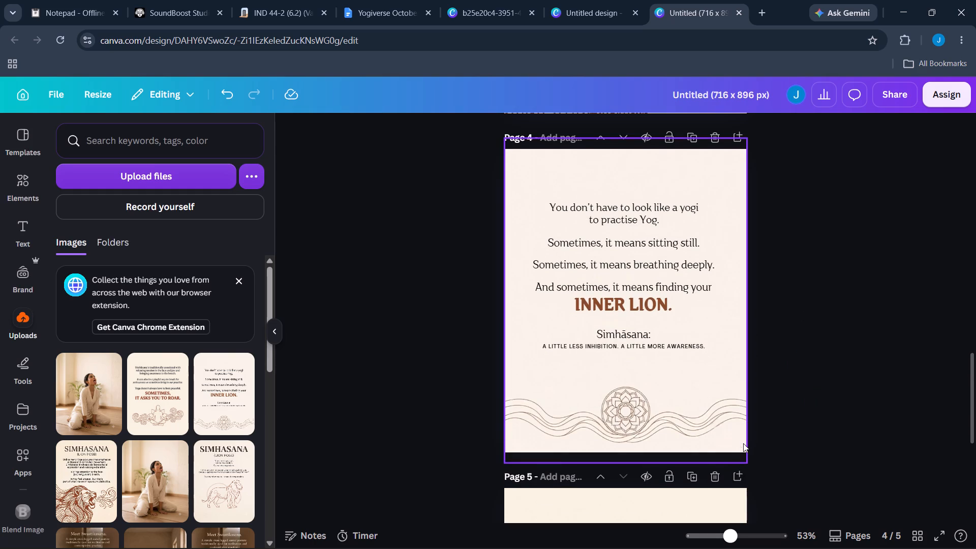
{"action": "left_click_drag", "start_coordinate": [718, 429], "coordinate": [773, 434]}
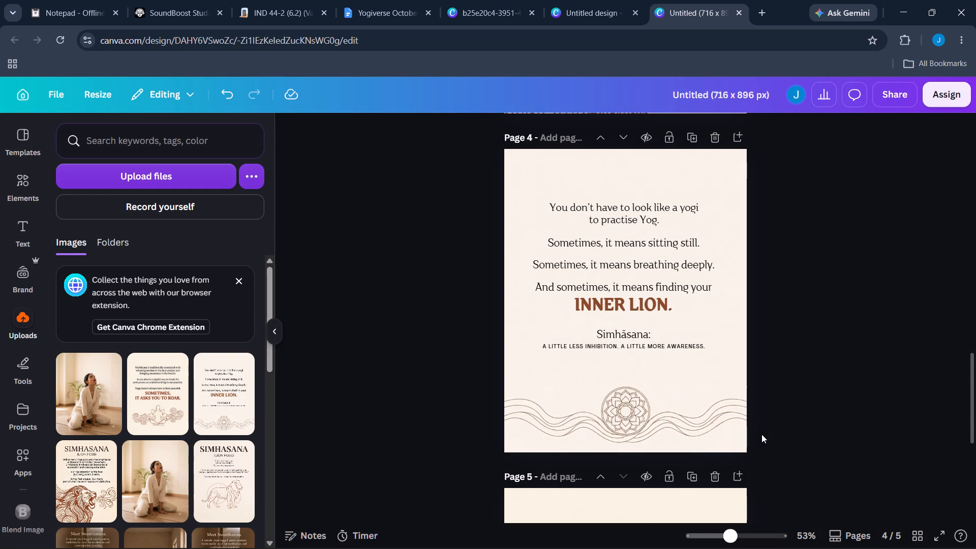
Split the "IT ASKS YOU TO ROAR." image on page 5 into editable layers with Magic Layers.
{"action": "scroll", "coordinate": [791, 430], "scroll_direction": "down", "scroll_amount": 4}
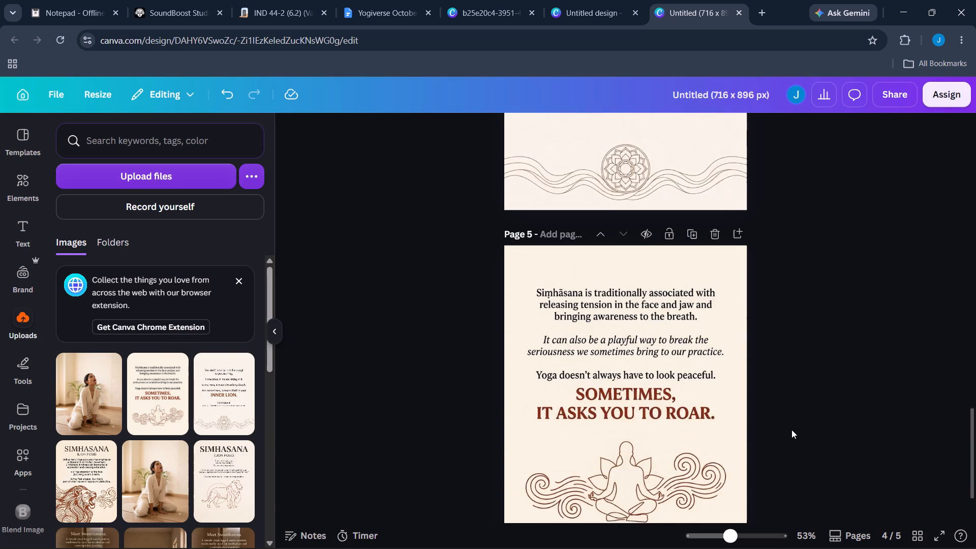
{"action": "scroll", "coordinate": [791, 429], "scroll_direction": "down", "scroll_amount": 2}
{"action": "left_click", "coordinate": [718, 451]}
{"action": "left_click", "coordinate": [718, 451]}
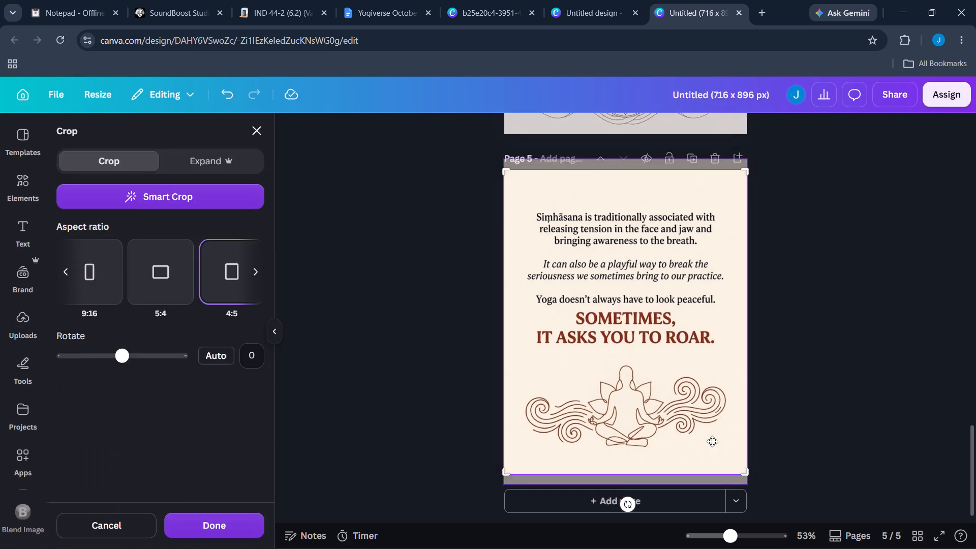
{"action": "left_click", "coordinate": [613, 308]}
{"action": "left_click", "coordinate": [379, 135]}
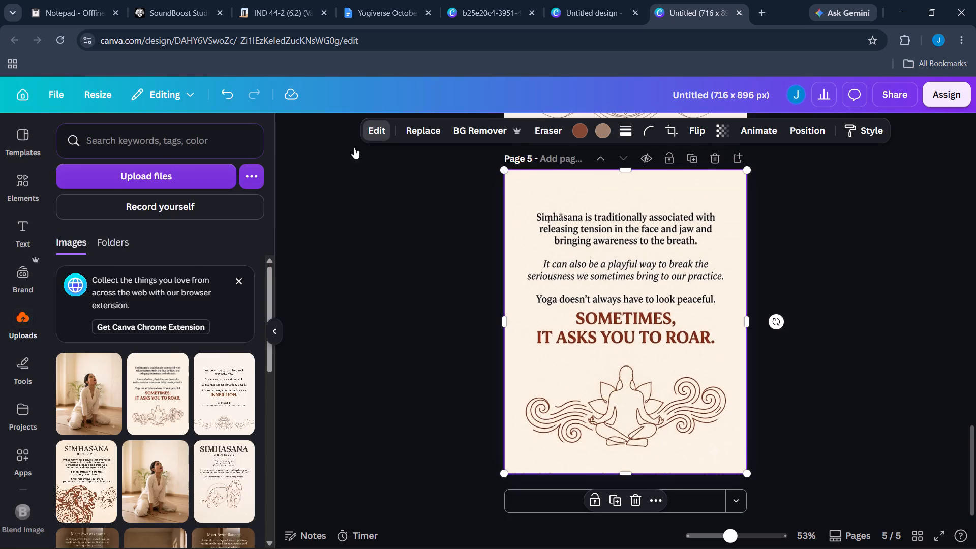
{"action": "left_click", "coordinate": [122, 270]}
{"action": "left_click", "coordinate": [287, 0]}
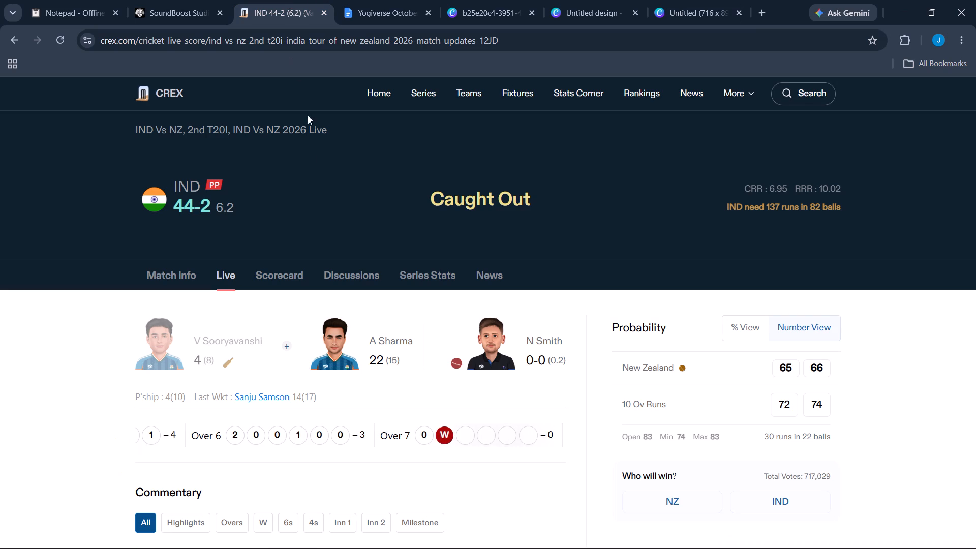
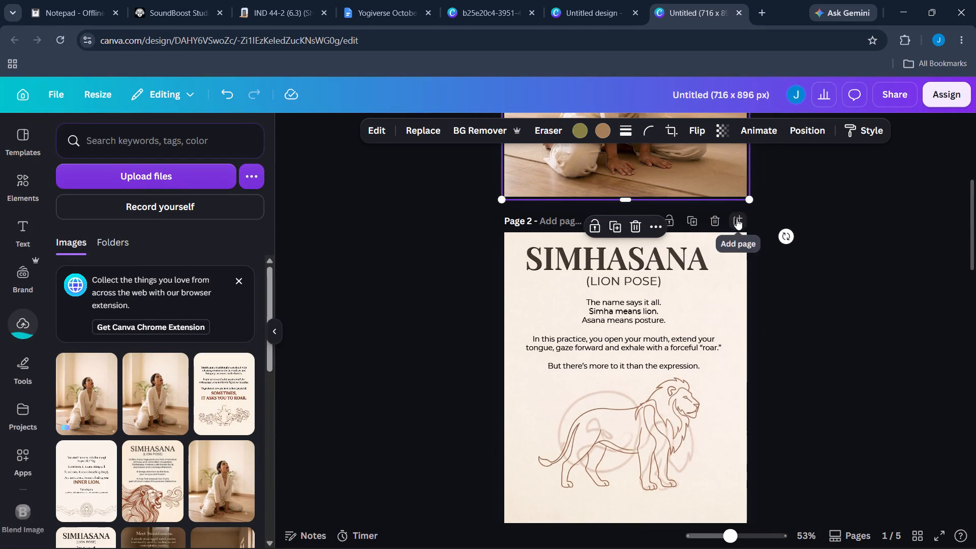
{"action": "scroll", "coordinate": [737, 219], "scroll_direction": "up", "scroll_amount": 4}
{"action": "scroll", "coordinate": [751, 175], "scroll_direction": "up", "scroll_amount": 2}
{"action": "left_click", "coordinate": [741, 159]}
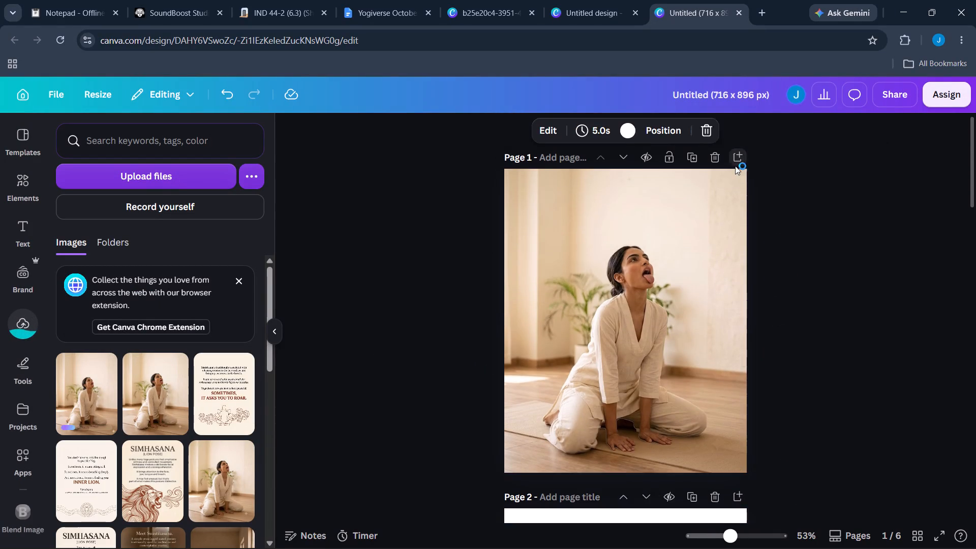
{"action": "left_click", "coordinate": [105, 402]}
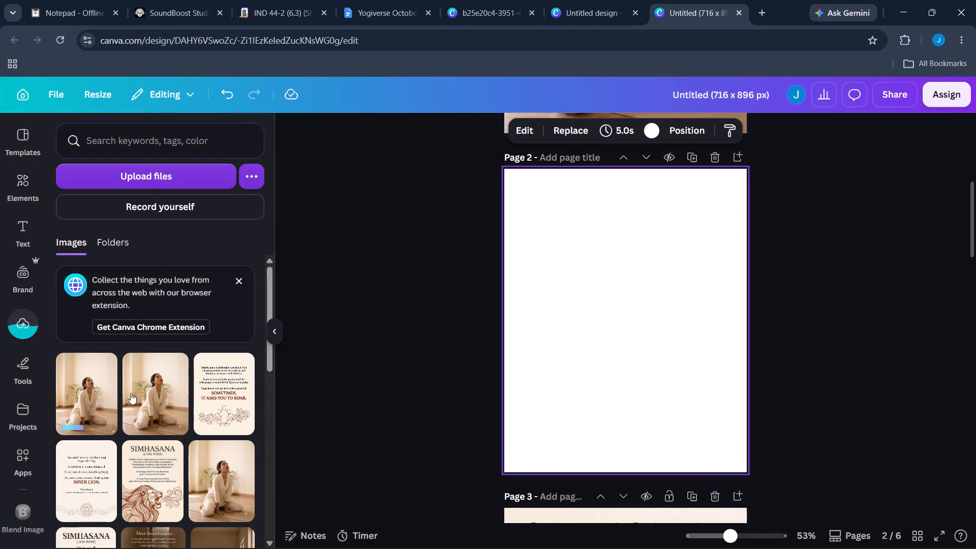
Enlarge and reposition the Lion Pose photo on page 2 until it covers the page.
{"action": "left_click_drag", "start_coordinate": [639, 356], "coordinate": [597, 313]}
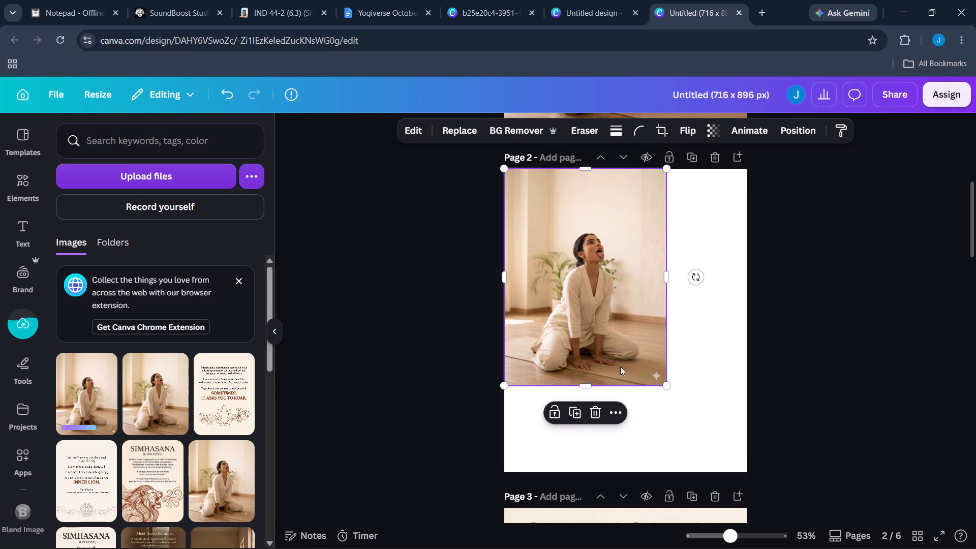
{"action": "left_click_drag", "start_coordinate": [669, 382], "coordinate": [743, 465]}
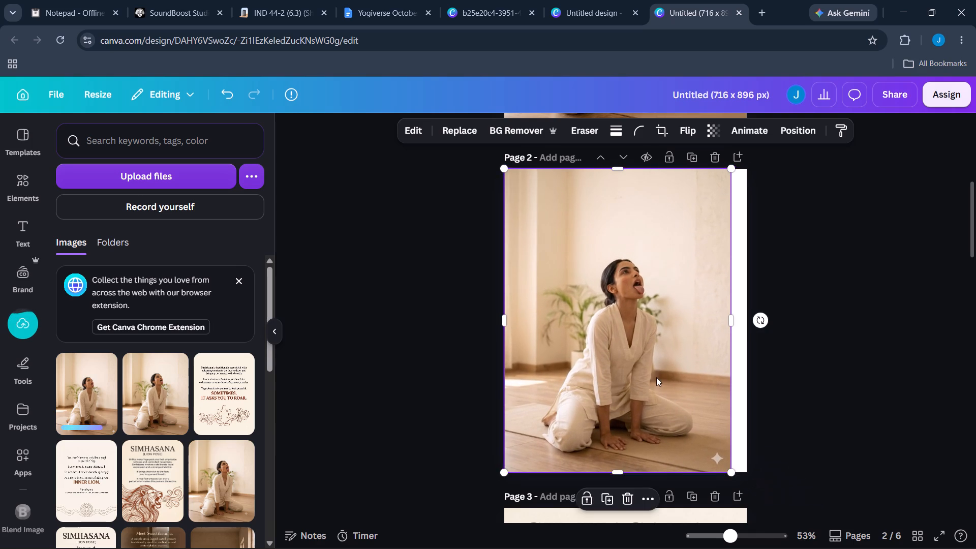
{"action": "left_click_drag", "start_coordinate": [656, 377], "coordinate": [671, 377]}
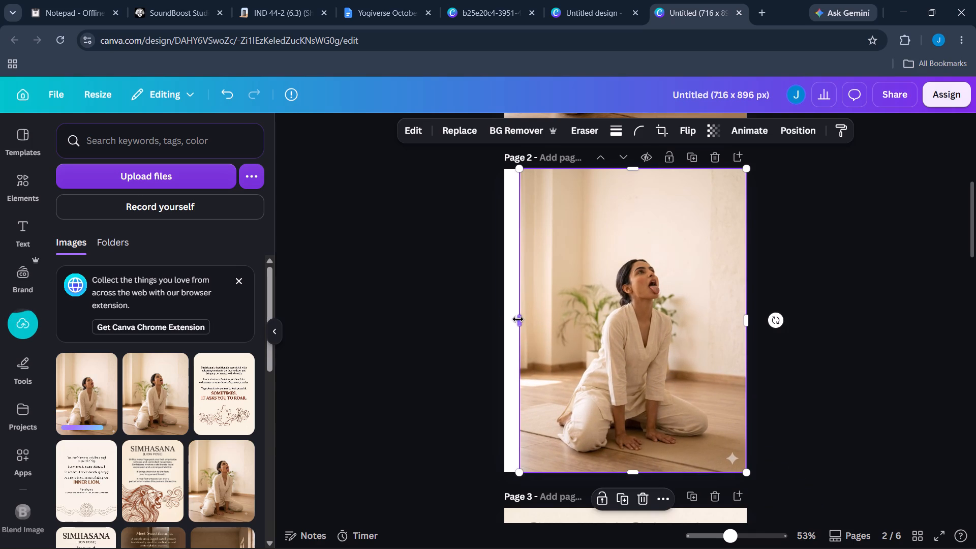
{"action": "left_click_drag", "start_coordinate": [518, 319], "coordinate": [499, 314]}
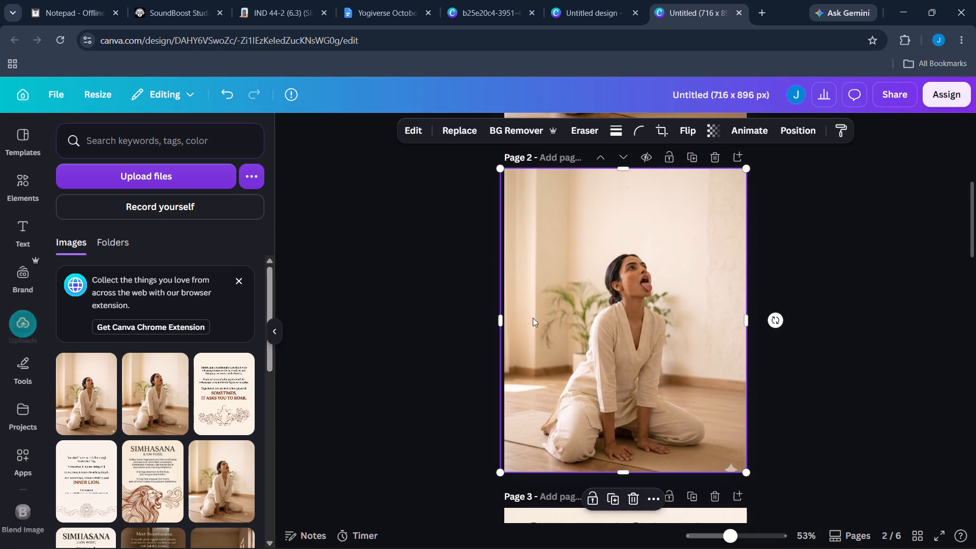
{"action": "left_click_drag", "start_coordinate": [586, 327], "coordinate": [588, 333]}
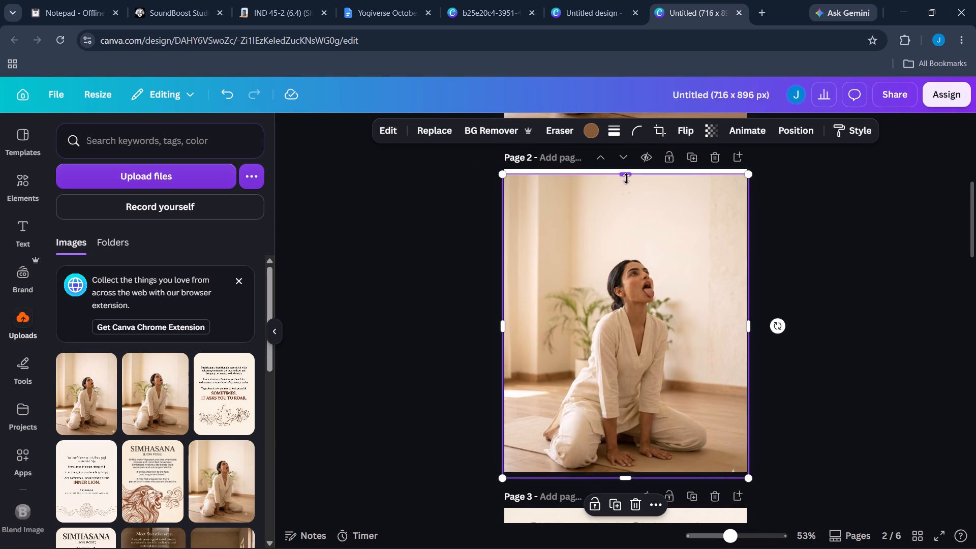
{"action": "left_click_drag", "start_coordinate": [629, 172], "coordinate": [631, 166]}
{"action": "left_click", "coordinate": [707, 289]}
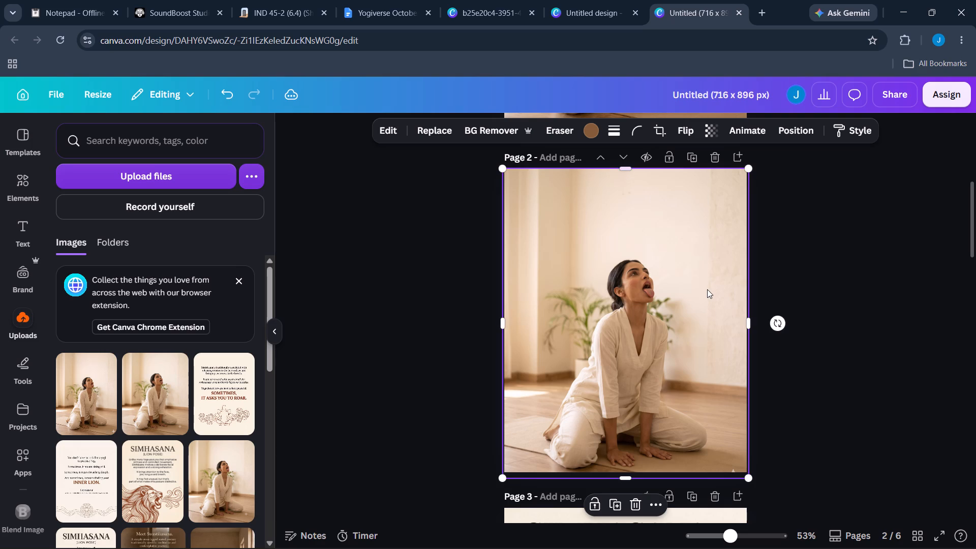
Nudge the page 2 photo slightly down and extend its top edge to the page's upper border.
{"action": "key", "text": "Down"}
{"action": "key", "text": "Down"}
{"action": "key", "text": "Down"}
{"action": "key", "text": "Down"}
{"action": "key", "text": "Down"}
{"action": "key", "text": "Down"}
{"action": "key", "text": "Down"}
{"action": "key", "text": "Down"}
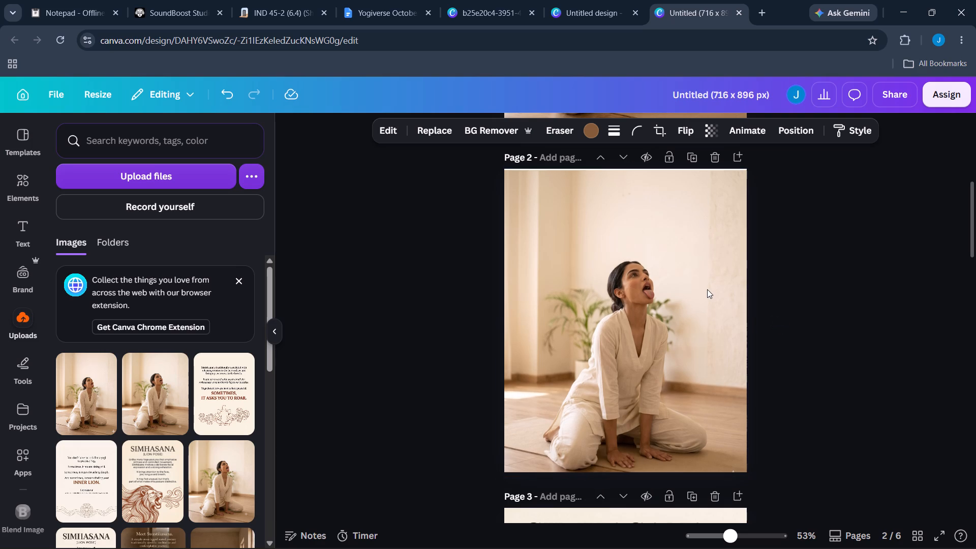
{"action": "key", "text": "Down"}
{"action": "key", "text": "Down"}
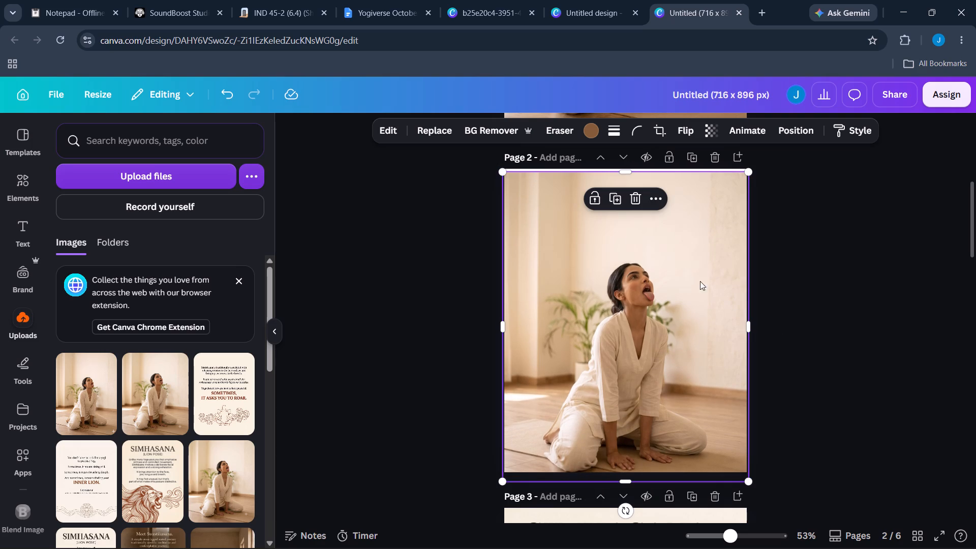
{"action": "left_click", "coordinate": [625, 168]}
{"action": "left_click", "coordinate": [897, 283]}
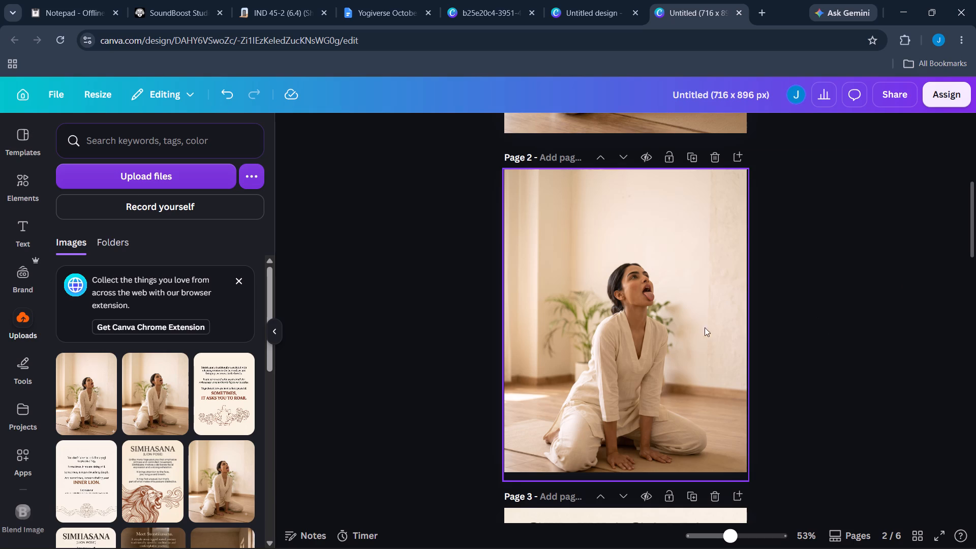
{"action": "left_click", "coordinate": [690, 336]}
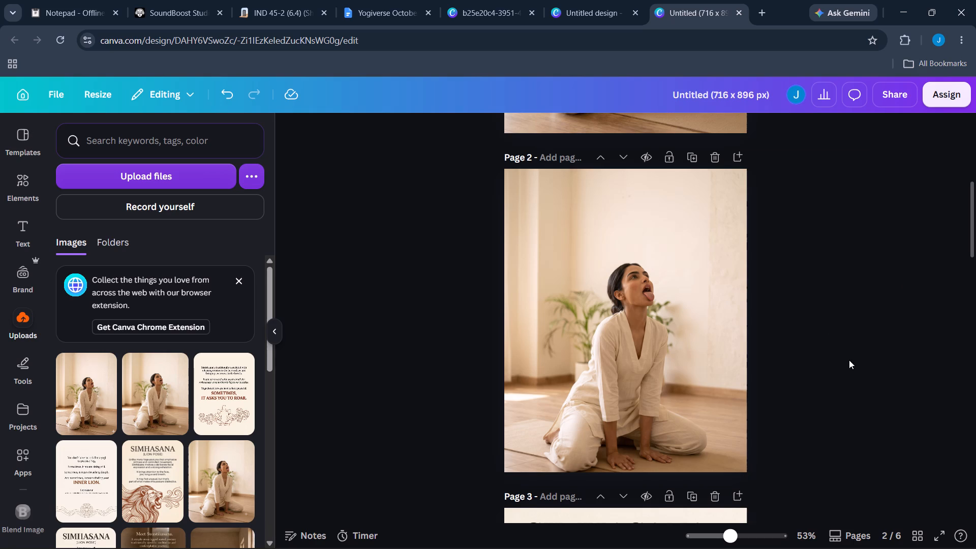
Compare the Lion Pose photos on pages 1 and 2 for headroom above the woman.
{"action": "scroll", "coordinate": [849, 360], "scroll_direction": "down", "scroll_amount": 2}
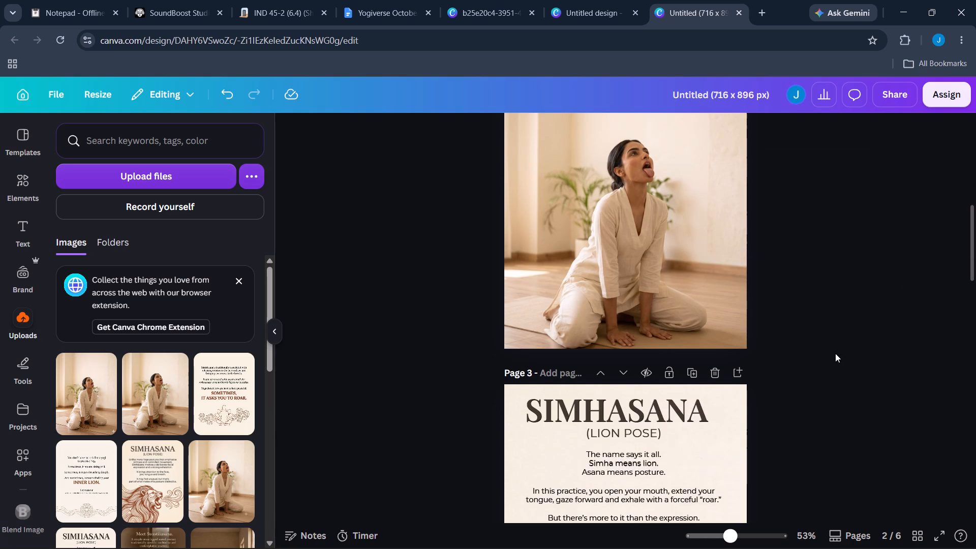
{"action": "scroll", "coordinate": [835, 353], "scroll_direction": "up", "scroll_amount": 4}
{"action": "scroll", "coordinate": [613, 379], "scroll_direction": "up", "scroll_amount": 4}
{"action": "scroll", "coordinate": [613, 379], "scroll_direction": "down", "scroll_amount": 1}
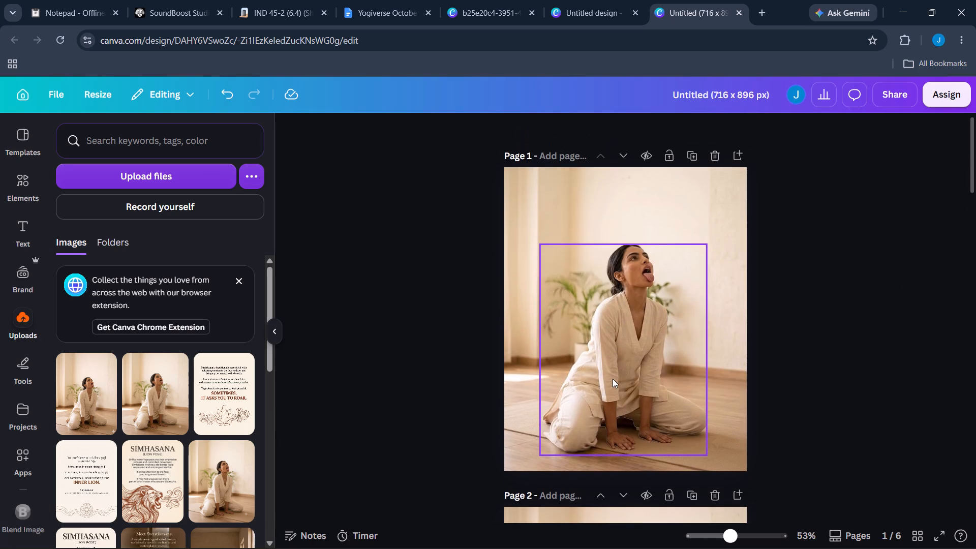
{"action": "scroll", "coordinate": [613, 379], "scroll_direction": "down", "scroll_amount": 3}
{"action": "scroll", "coordinate": [769, 365], "scroll_direction": "down", "scroll_amount": 1}
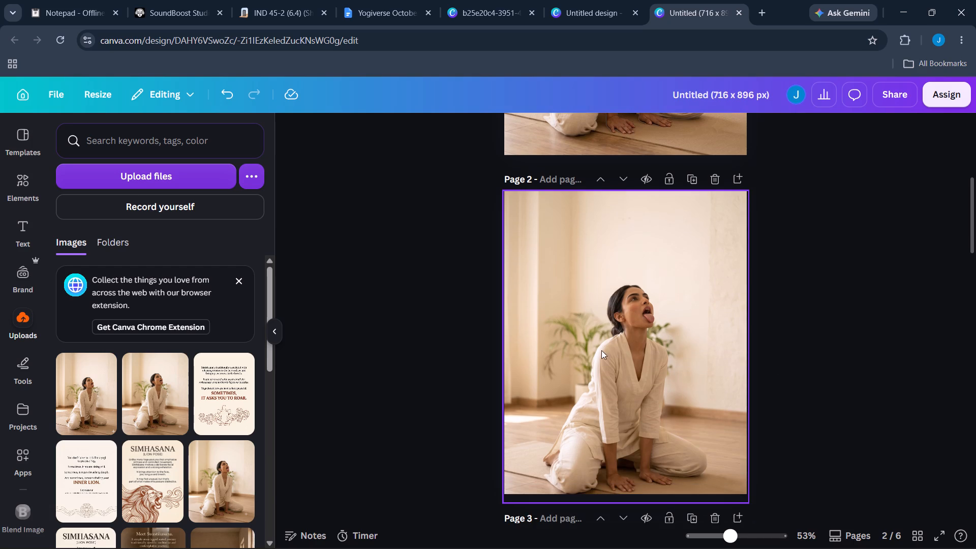
{"action": "scroll", "coordinate": [696, 357], "scroll_direction": "up", "scroll_amount": 6}
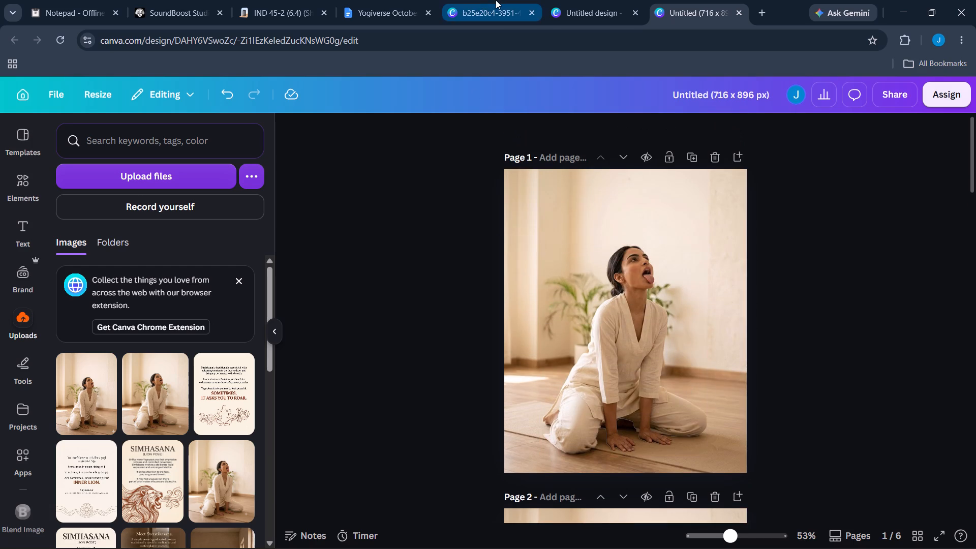
Go to the Canva home page and open the recent design "Why does the world picture THIS pose when it thinks of Yog...".
{"action": "left_click", "coordinate": [496, 0]}
{"action": "left_click", "coordinate": [585, 6]}
{"action": "left_click", "coordinate": [698, 0]}
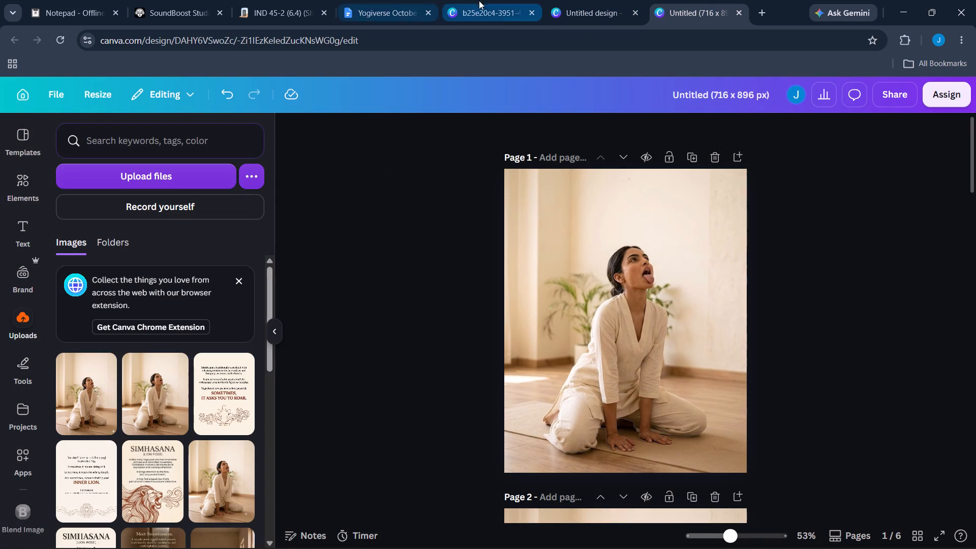
{"action": "left_click", "coordinate": [569, 14]}
{"action": "left_click", "coordinate": [498, 7]}
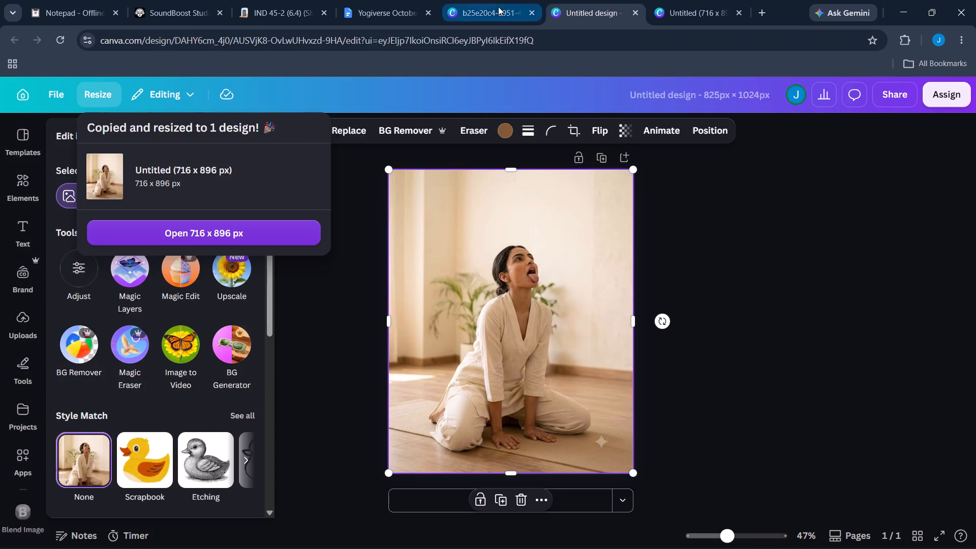
{"action": "left_click", "coordinate": [954, 99]}
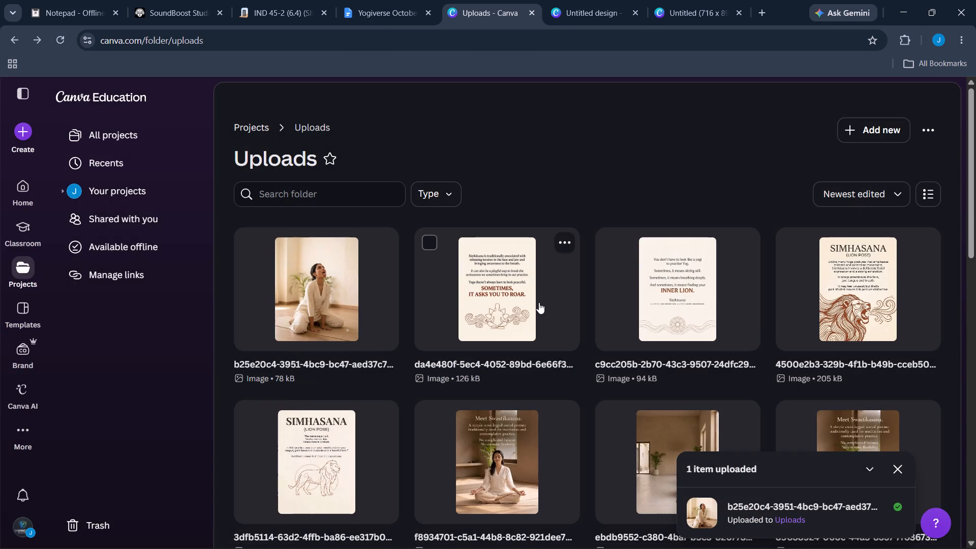
{"action": "left_click", "coordinate": [19, 190]}
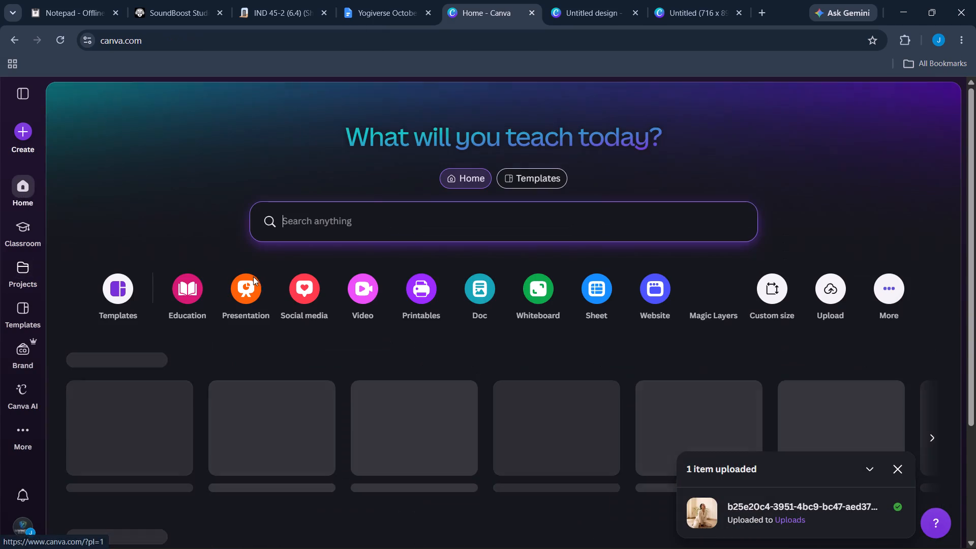
{"action": "scroll", "coordinate": [271, 326], "scroll_direction": "down", "scroll_amount": 3}
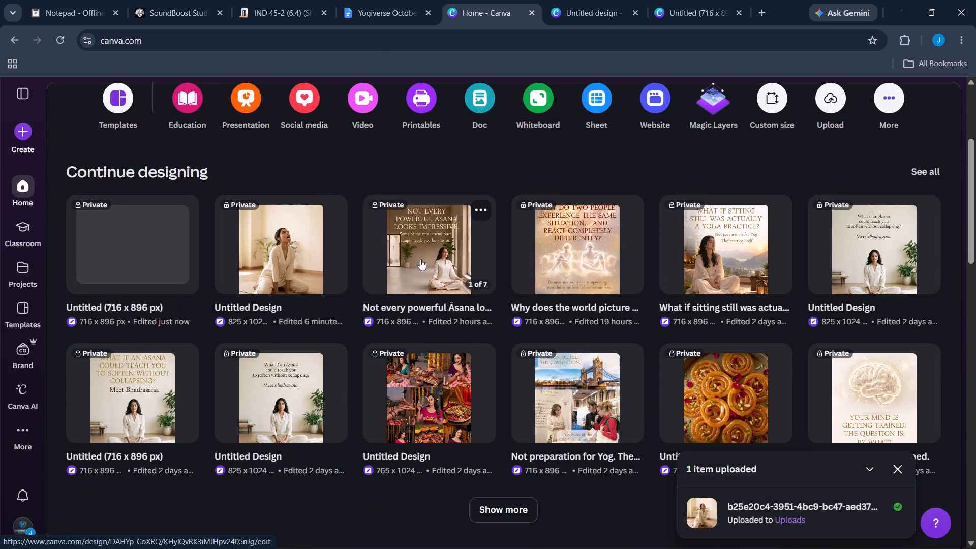
{"action": "left_click", "coordinate": [599, 267]}
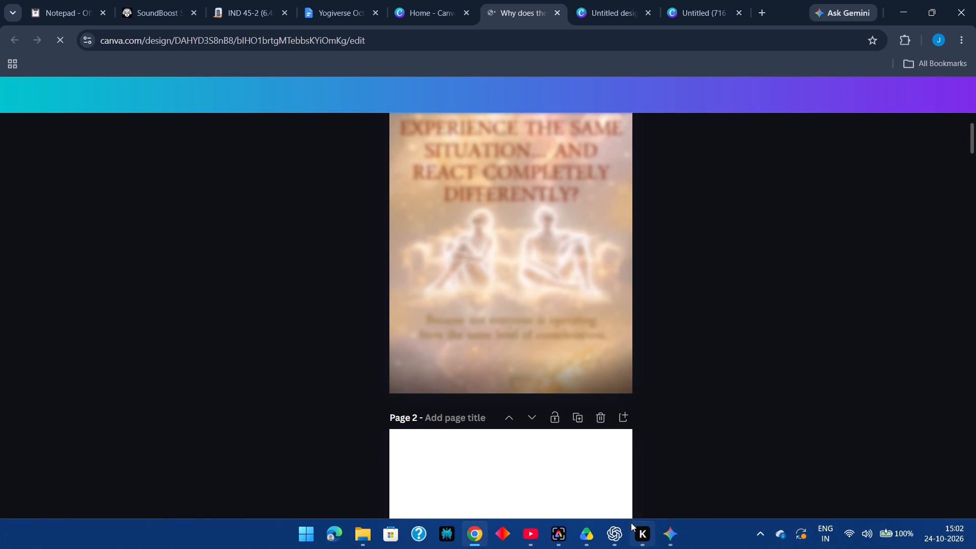
Copy the "Why do two people experience the same situation..." heading from that design's first page onto page 1 of the 716 × 896 px carousel.
{"action": "scroll", "coordinate": [540, 282], "scroll_direction": "up", "scroll_amount": 2}
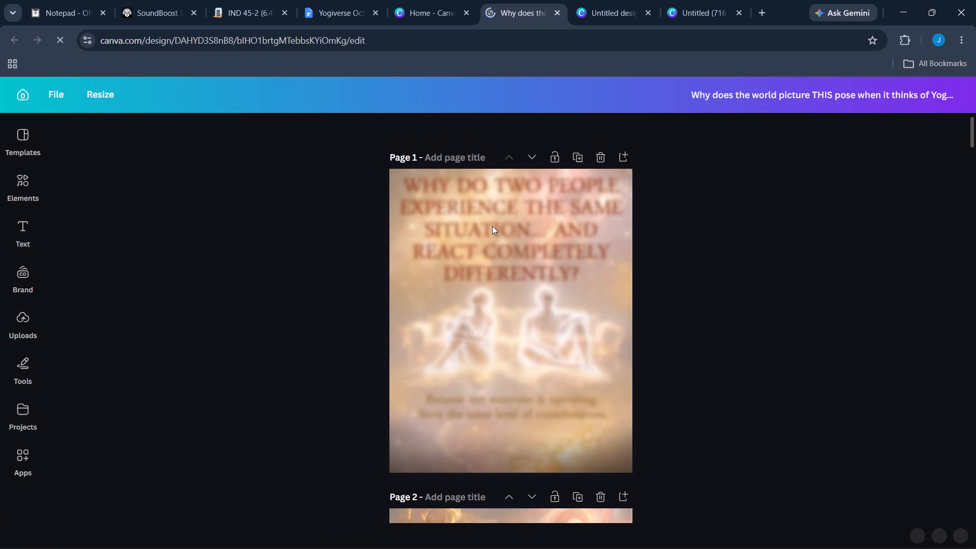
{"action": "left_click", "coordinate": [503, 221]}
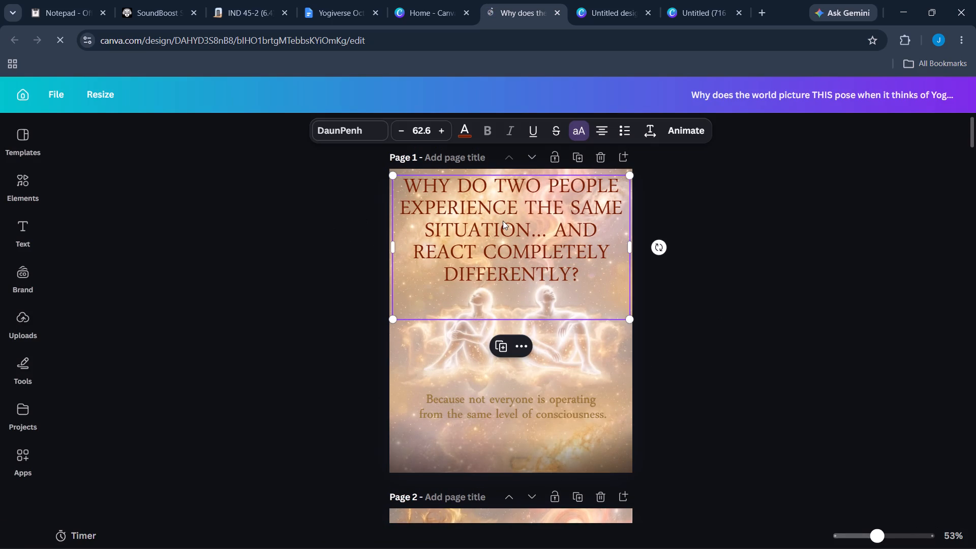
{"action": "key", "text": "ctrl+c"}
{"action": "left_click", "coordinate": [703, 0]}
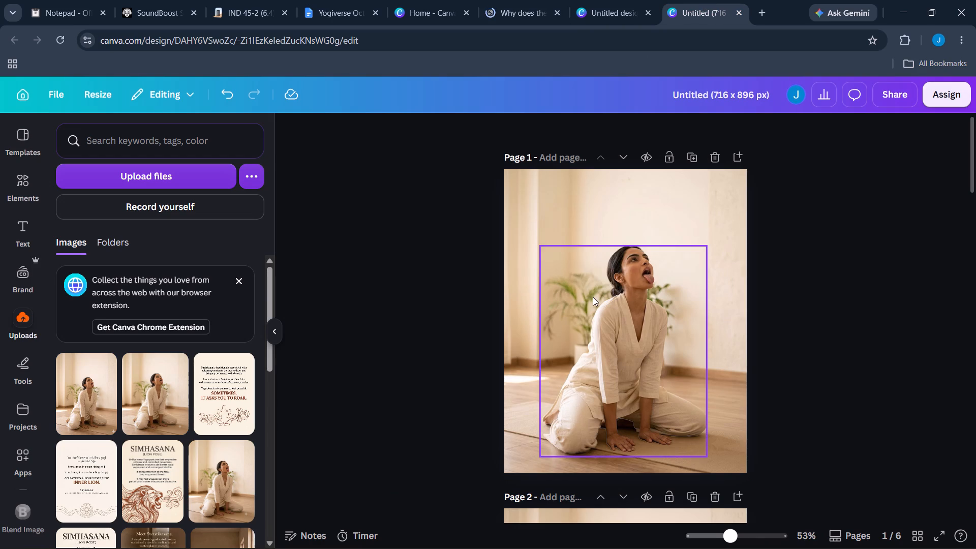
{"action": "key", "text": "ctrl+v"}
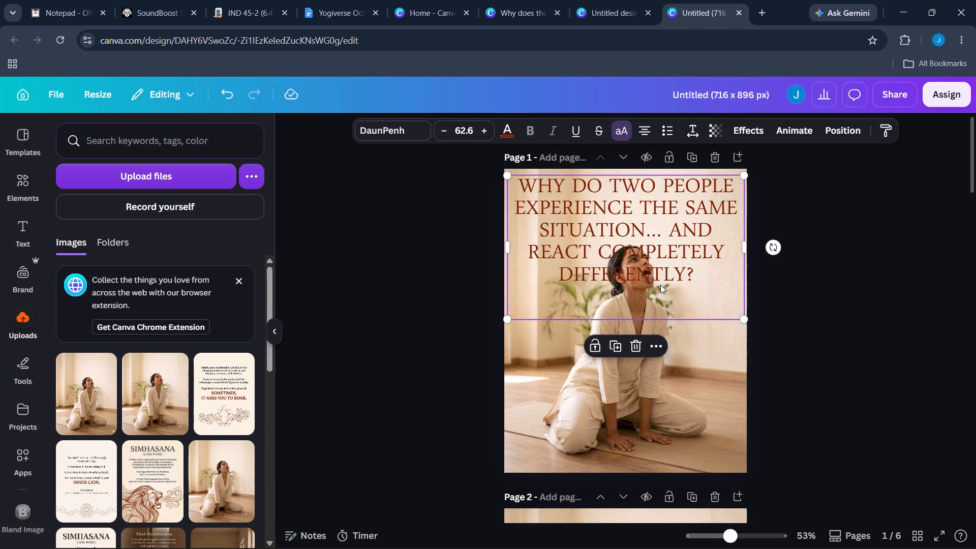
Replace the pasted heading's text with "Why does Yoga have a pose where you stick out your tongue and roar like a lion?" from the content document.
{"action": "double_click", "coordinate": [660, 280]}
{"action": "left_click", "coordinate": [310, 0]}
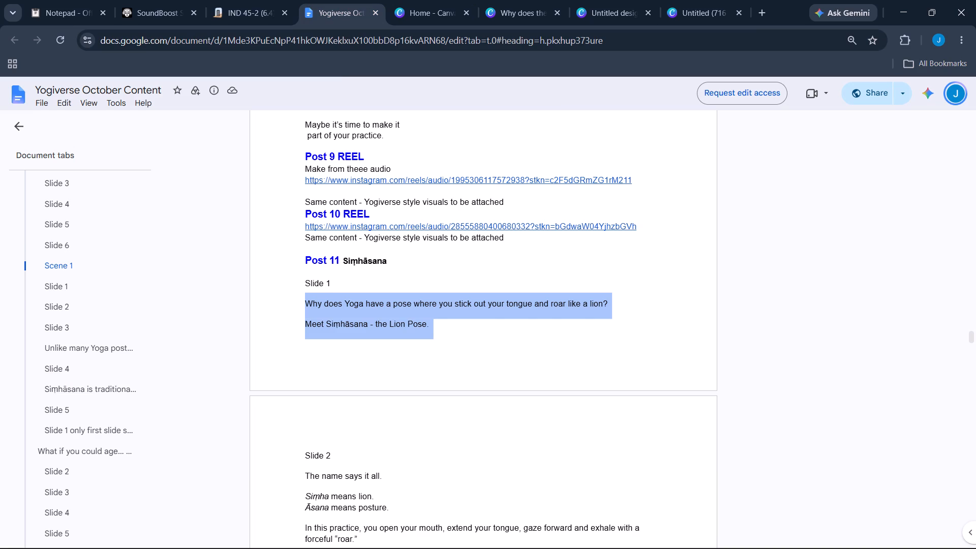
{"action": "left_click", "coordinate": [407, 293]}
{"action": "left_click_drag", "start_coordinate": [300, 306], "coordinate": [646, 327]}
{"action": "left_click_drag", "start_coordinate": [646, 327], "coordinate": [629, 305]}
{"action": "key", "text": "ctrl+c"}
{"action": "left_click", "coordinate": [716, 0]}
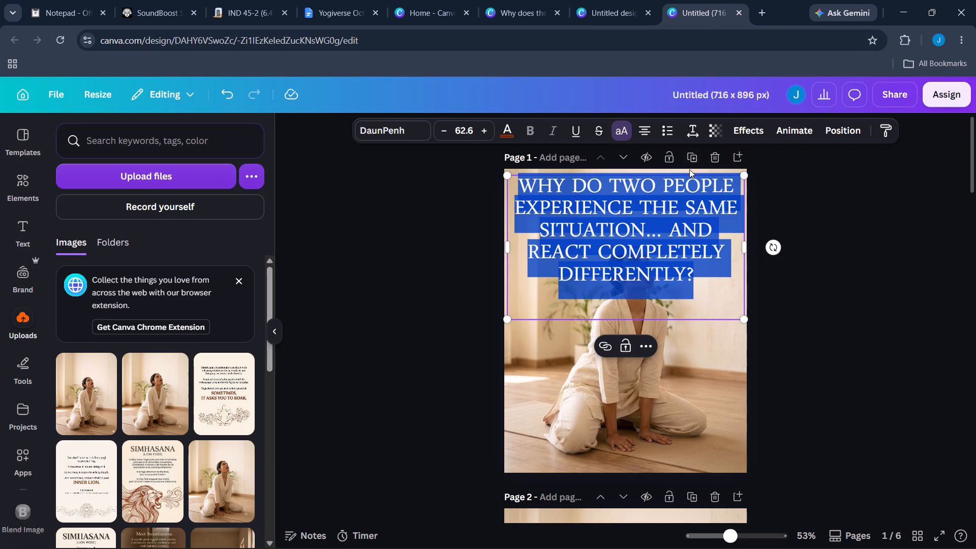
{"action": "key", "text": "ctrl+v"}
{"action": "left_click", "coordinate": [826, 224]}
Scale the page 1 heading down to font size 42.6 and widen its text box so it wraps onto three lines.
{"action": "left_click", "coordinate": [686, 227]}
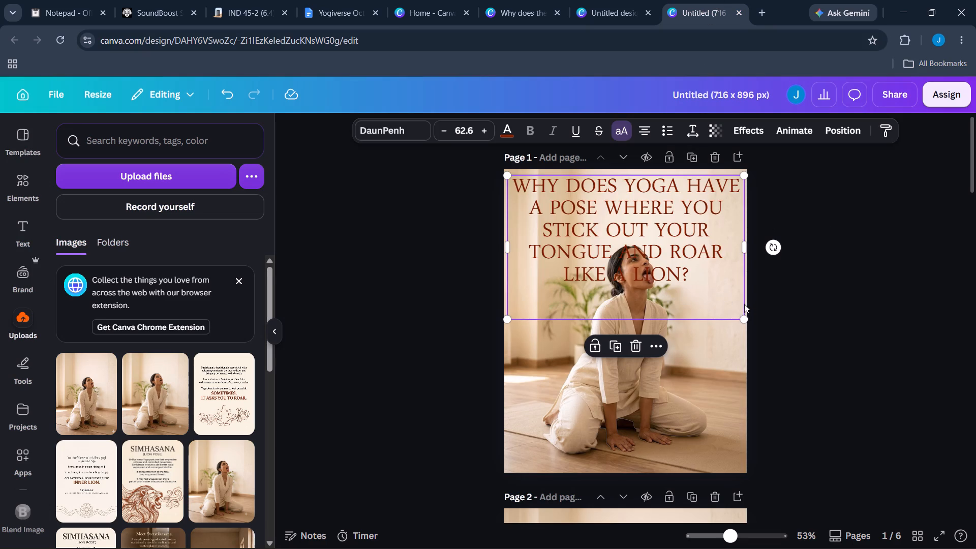
{"action": "left_click_drag", "start_coordinate": [746, 322], "coordinate": [700, 261]}
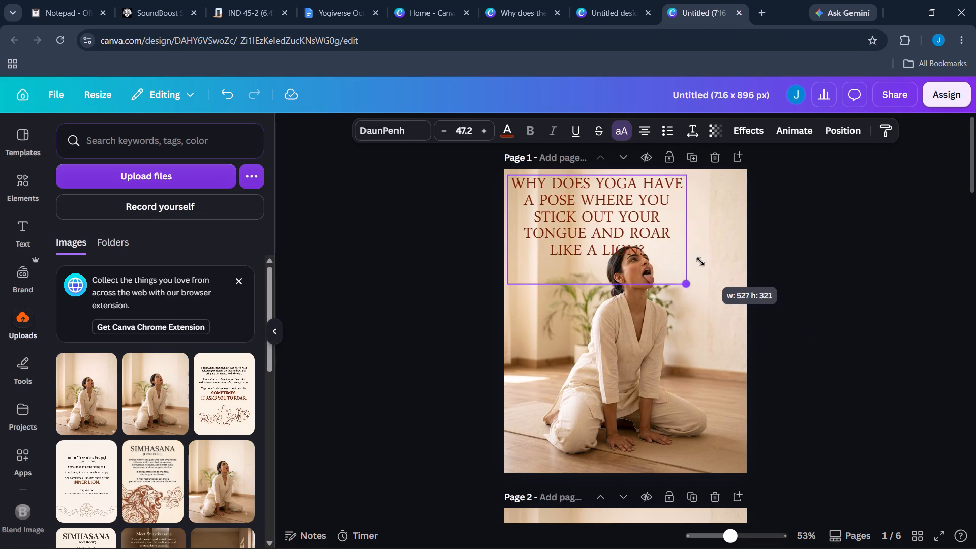
{"action": "left_click_drag", "start_coordinate": [700, 261], "coordinate": [684, 254]}
{"action": "left_click", "coordinate": [667, 219]}
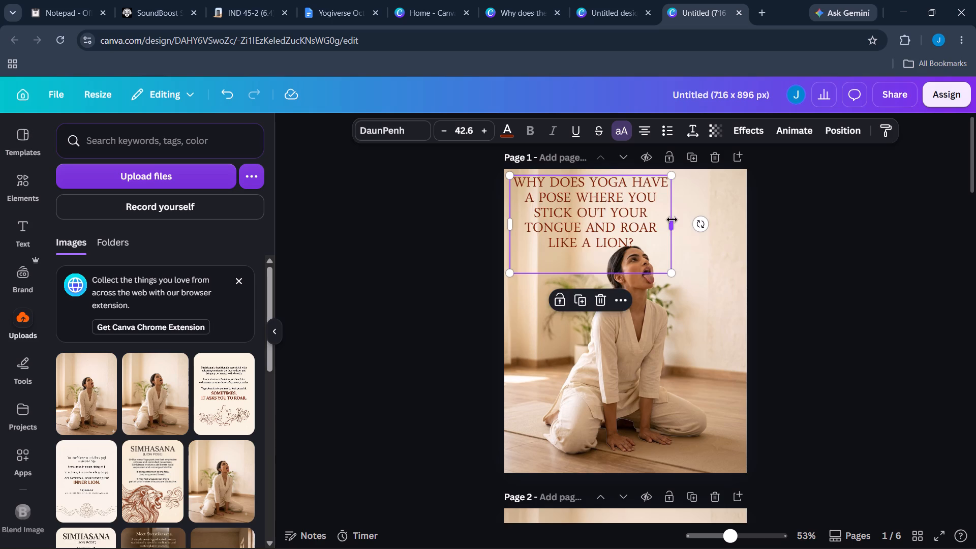
{"action": "left_click_drag", "start_coordinate": [672, 220], "coordinate": [756, 221]}
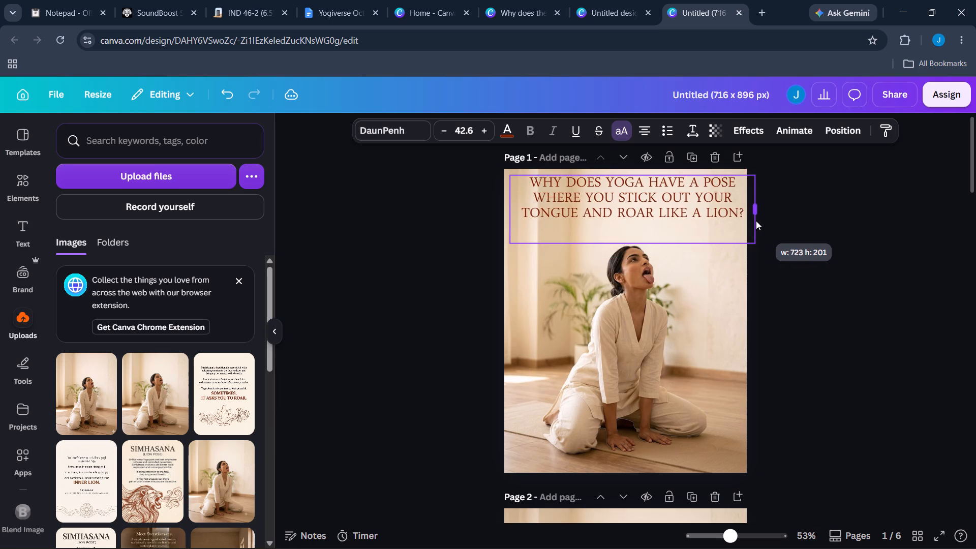
{"action": "left_click_drag", "start_coordinate": [756, 221], "coordinate": [751, 221]}
{"action": "left_click", "coordinate": [806, 224]}
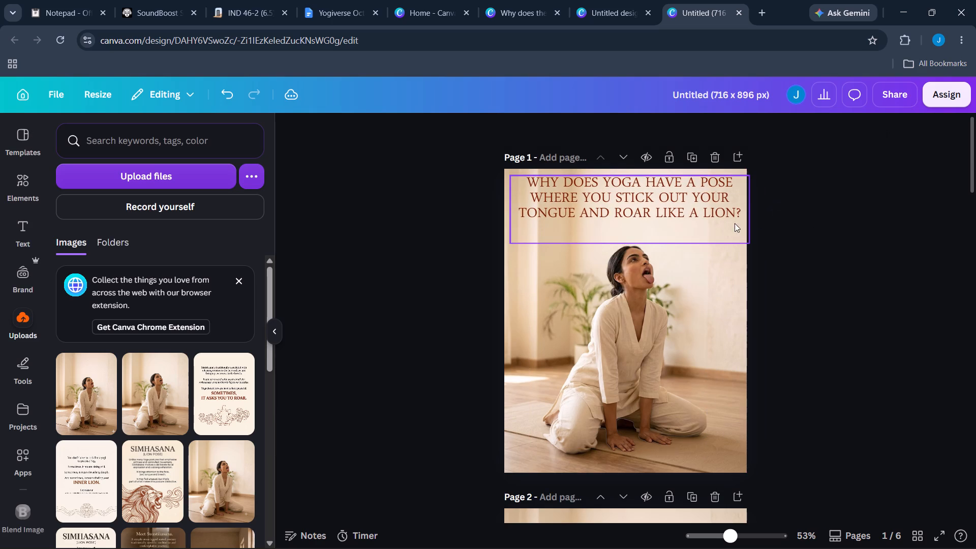
Move the "Why does Yoga have a pose..." heading from page 1 to the top of the Lion Pose photo on page 2.
{"action": "left_click", "coordinate": [710, 212]}
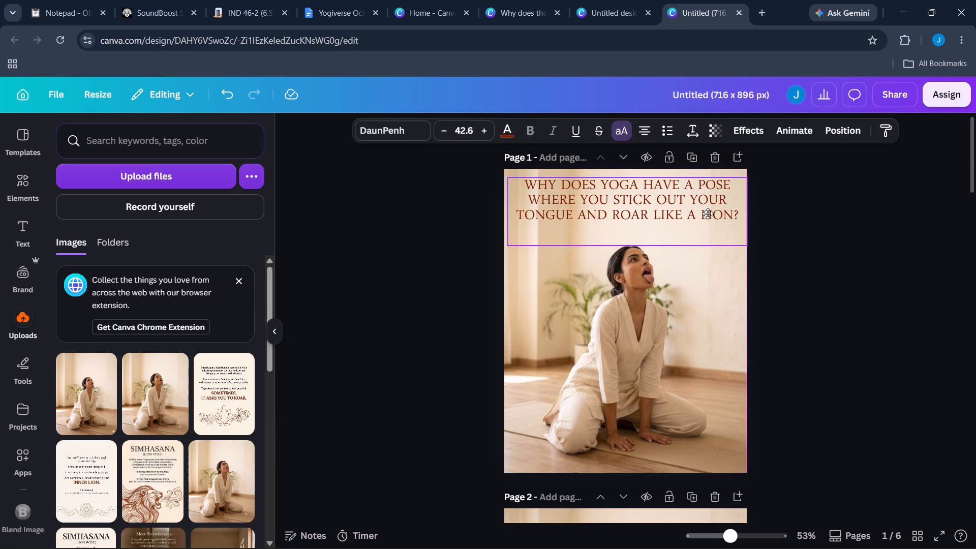
{"action": "left_click", "coordinate": [940, 261]}
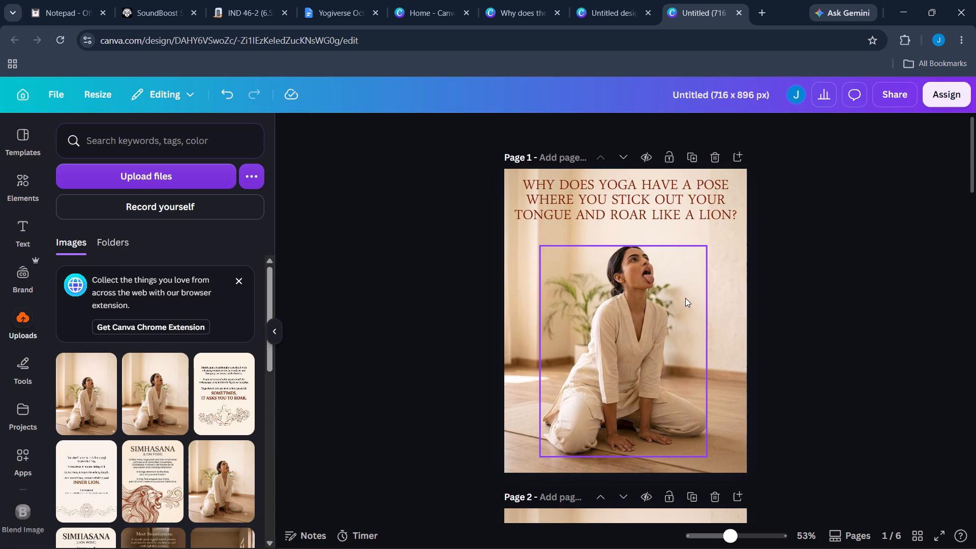
{"action": "left_click_drag", "start_coordinate": [682, 211], "coordinate": [686, 284]}
{"action": "scroll", "coordinate": [688, 291], "scroll_direction": "down", "scroll_amount": 4}
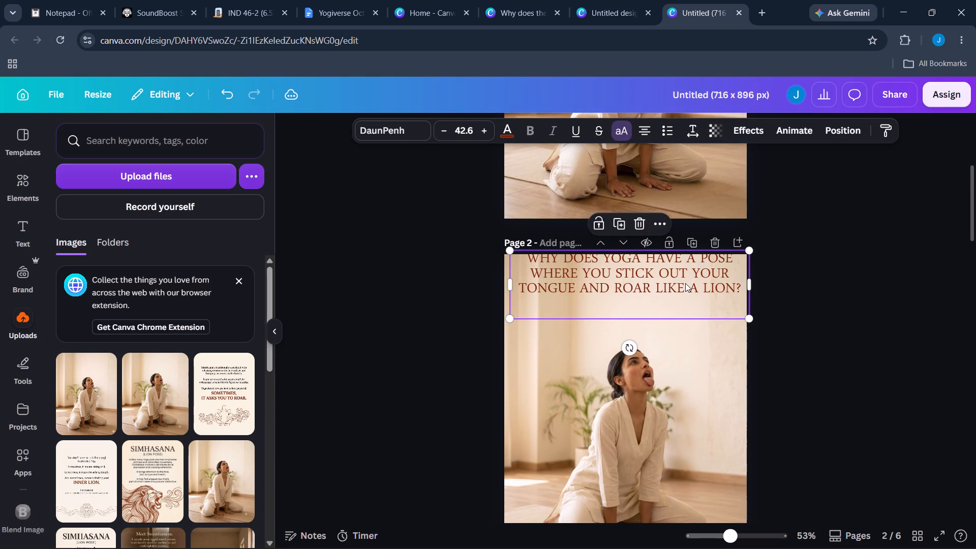
{"action": "left_click_drag", "start_coordinate": [685, 283], "coordinate": [685, 292]}
{"action": "left_click", "coordinate": [874, 332]}
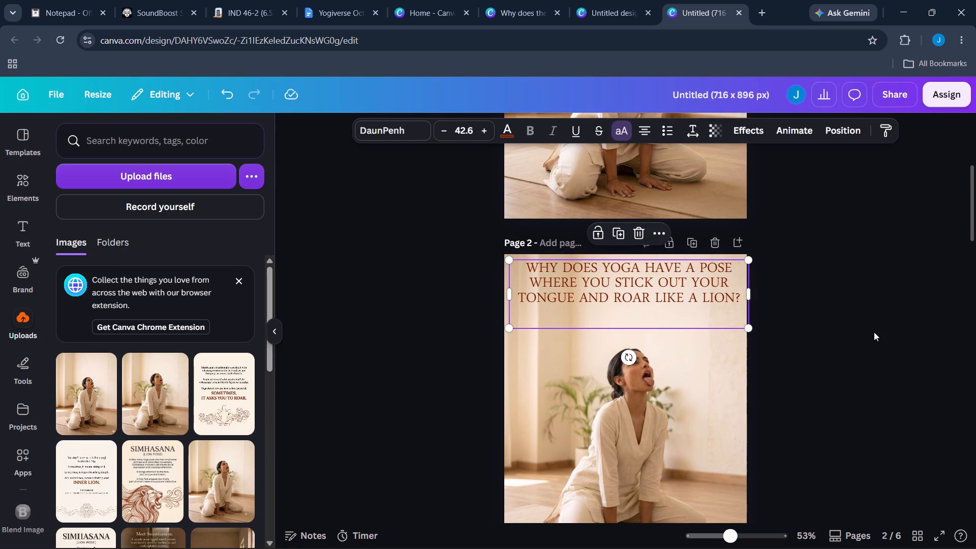
{"action": "left_click_drag", "start_coordinate": [715, 299], "coordinate": [715, 304]}
{"action": "left_click", "coordinate": [839, 330]}
Copy the "Because not everyone is operating..." subtitle from the "Why does the world picture..." design onto page 2, just below the heading.
{"action": "scroll", "coordinate": [839, 330], "scroll_direction": "down", "scroll_amount": 2}
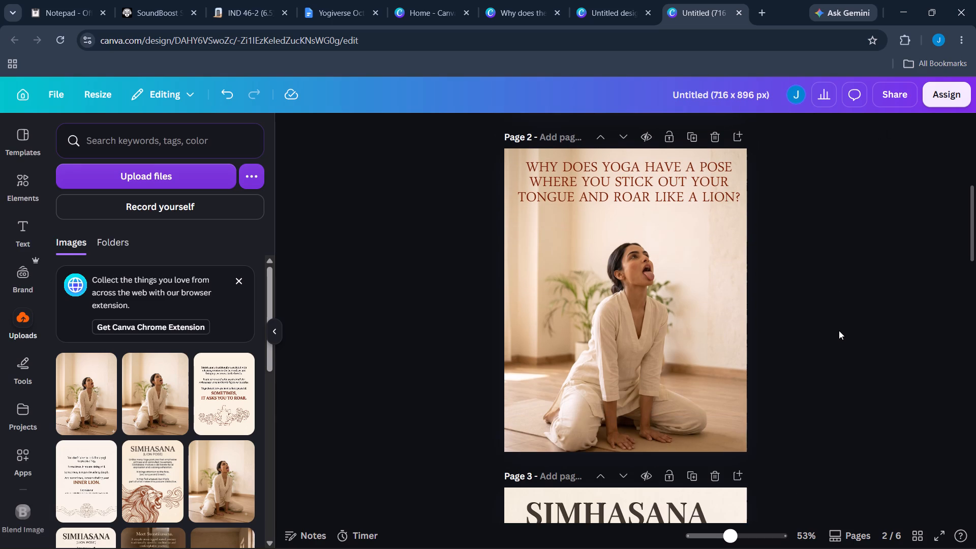
{"action": "scroll", "coordinate": [839, 330], "scroll_direction": "up", "scroll_amount": 2}
{"action": "scroll", "coordinate": [613, 285], "scroll_direction": "up", "scroll_amount": 3}
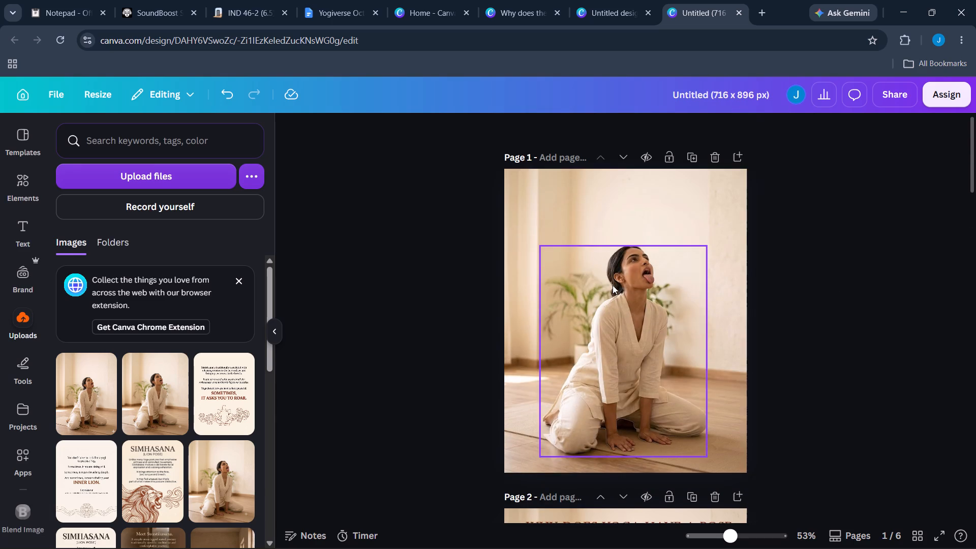
{"action": "scroll", "coordinate": [613, 285], "scroll_direction": "up", "scroll_amount": 1}
{"action": "left_click", "coordinate": [642, 0]}
{"action": "left_click", "coordinate": [520, 0]}
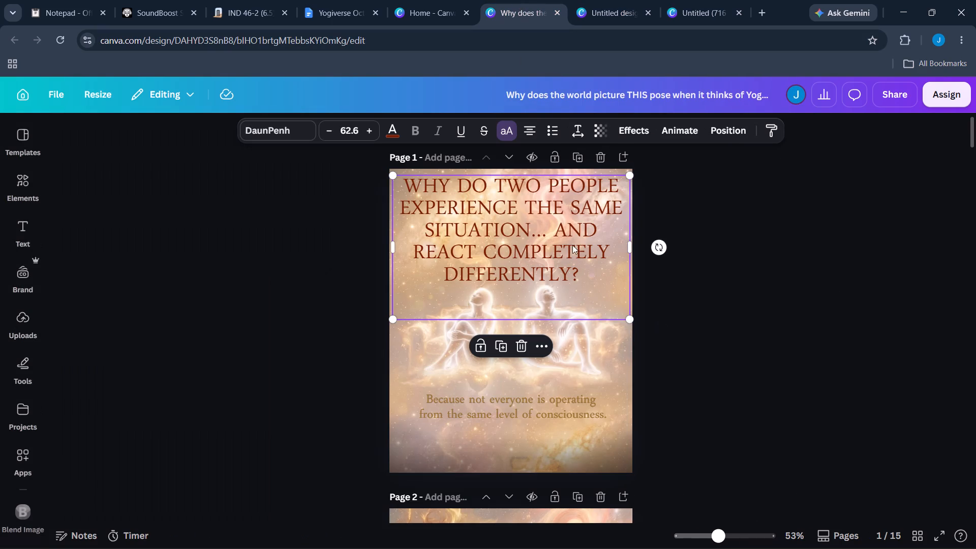
{"action": "left_click", "coordinate": [573, 396]}
{"action": "key", "text": "ctrl+c"}
{"action": "left_click", "coordinate": [706, 0]}
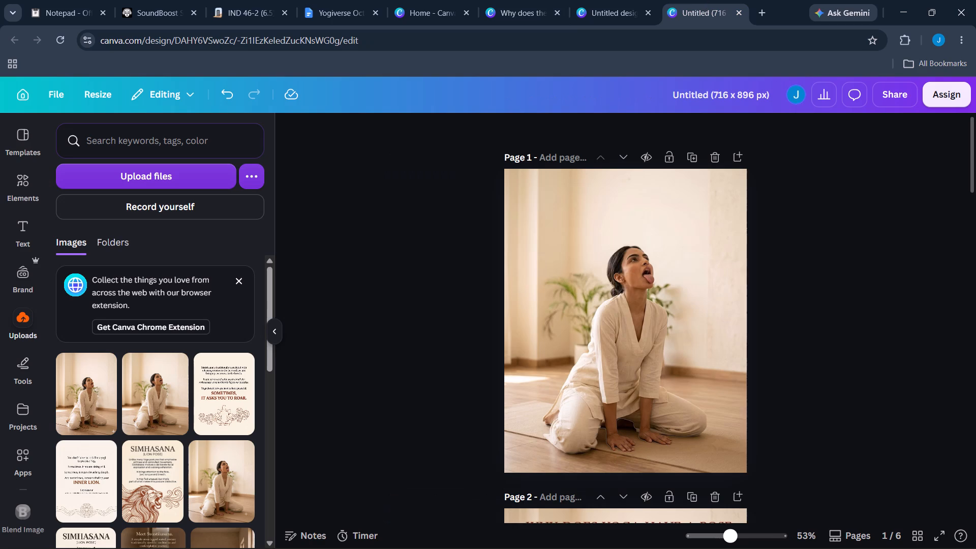
{"action": "scroll", "coordinate": [745, 203], "scroll_direction": "down", "scroll_amount": 6}
{"action": "key", "text": "ctrl+v"}
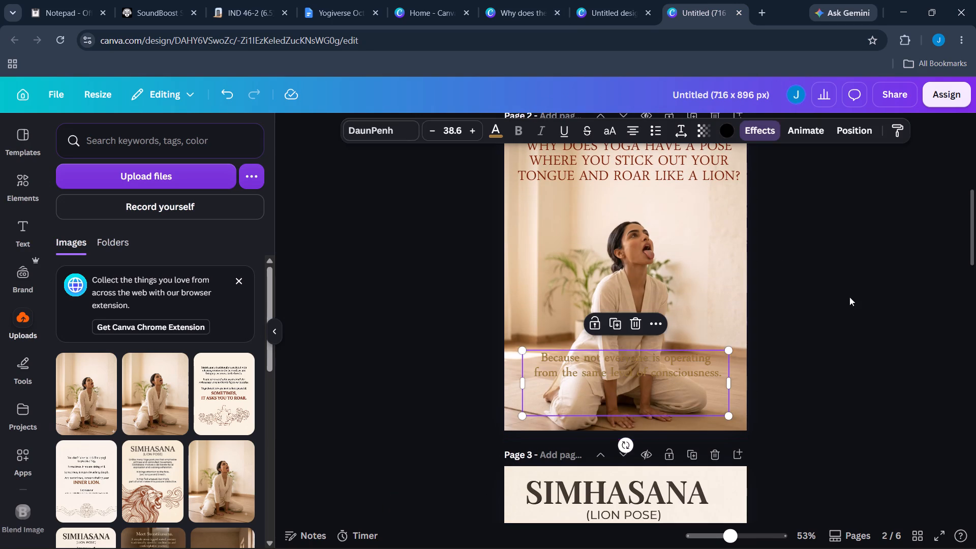
{"action": "left_click", "coordinate": [854, 306]}
{"action": "left_click_drag", "start_coordinate": [700, 367], "coordinate": [703, 202]}
{"action": "left_click", "coordinate": [703, 202]}
{"action": "left_click", "coordinate": [697, 207]}
Replace the pasted subtitle's text with "Meet Siṃhāsana - the Lion Pose." from Slide 1 of Post 11 in the content document.
{"action": "double_click", "coordinate": [611, 196]}
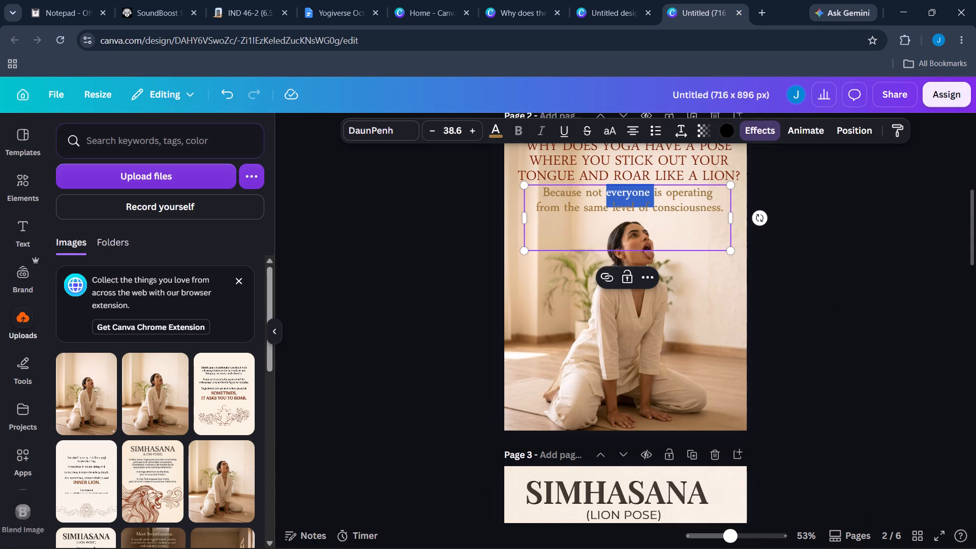
{"action": "triple_click", "coordinate": [620, 211]}
{"action": "left_click", "coordinate": [620, 211]}
{"action": "left_click", "coordinate": [629, 201]}
{"action": "left_click_drag", "start_coordinate": [632, 231], "coordinate": [628, 231]}
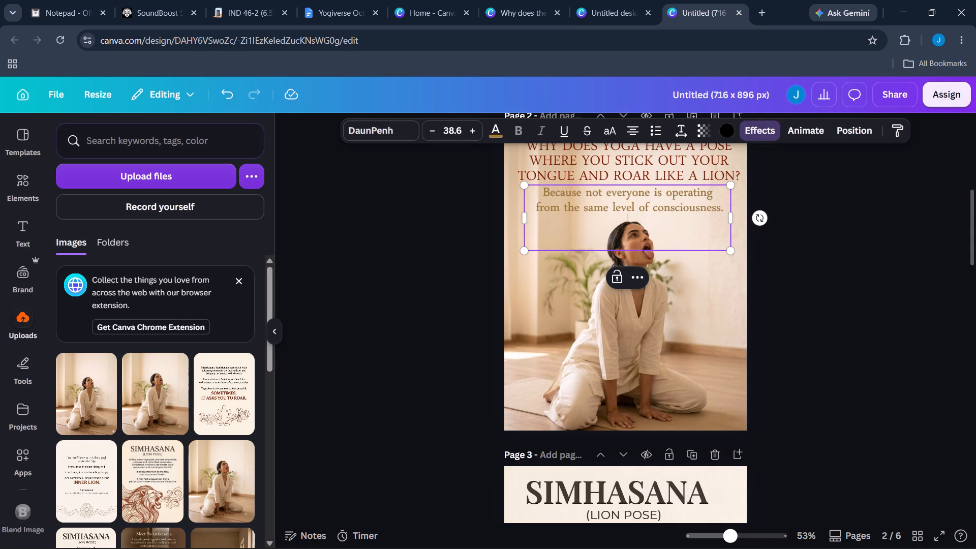
{"action": "left_click_drag", "start_coordinate": [628, 231], "coordinate": [541, 189]}
{"action": "left_click", "coordinate": [429, 0]}
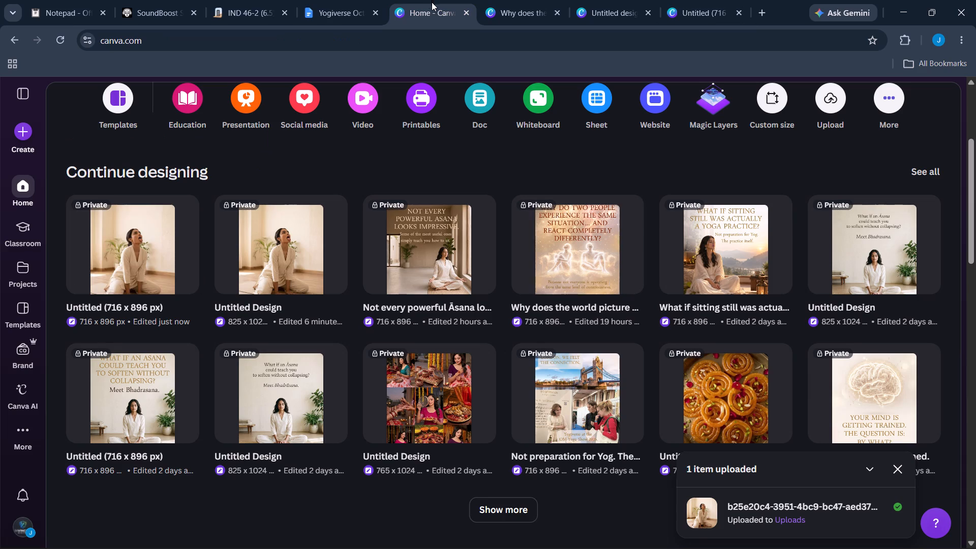
{"action": "left_click", "coordinate": [346, 0]}
{"action": "left_click", "coordinate": [372, 320]}
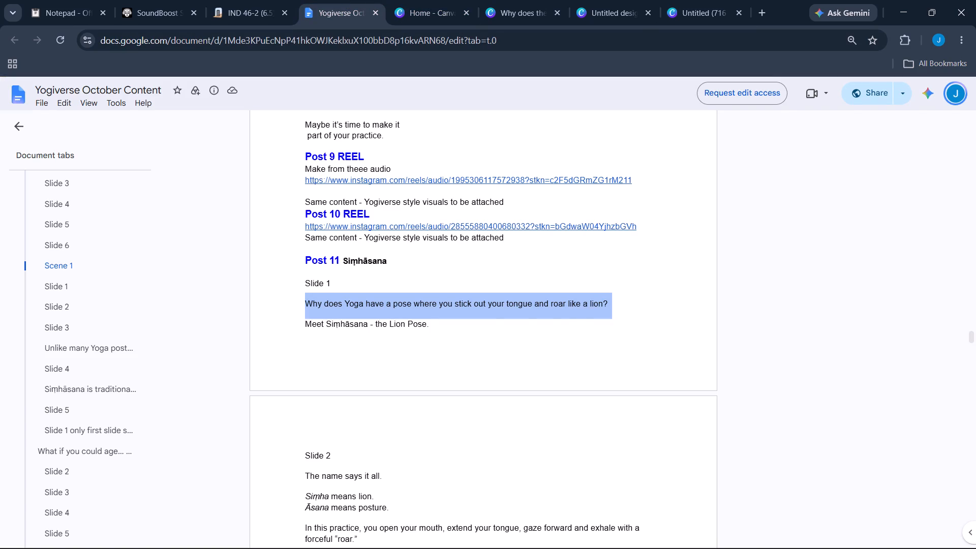
{"action": "left_click_drag", "start_coordinate": [438, 327], "coordinate": [281, 322]}
{"action": "key", "text": "ctrl+c"}
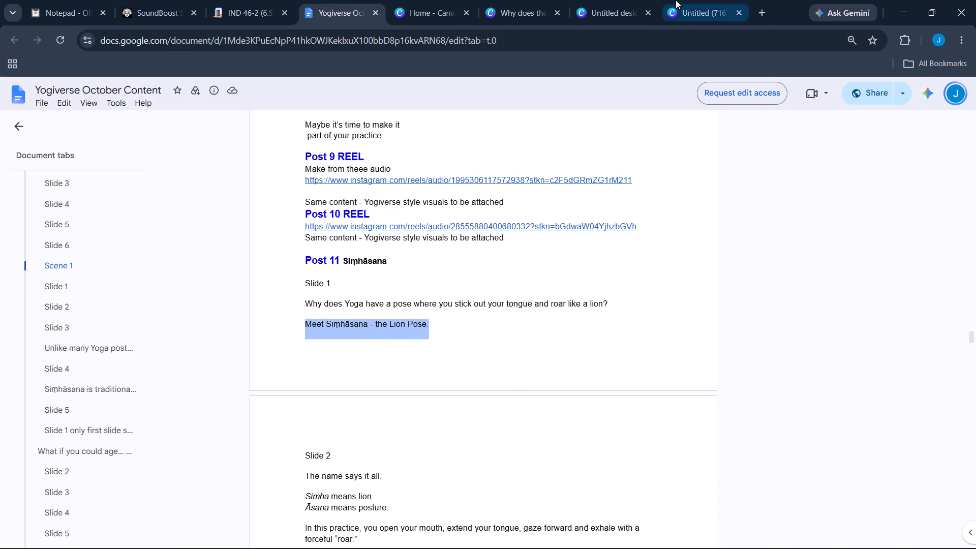
{"action": "left_click", "coordinate": [674, 0]}
{"action": "key", "text": "ctrl+v"}
{"action": "left_click", "coordinate": [883, 295]}
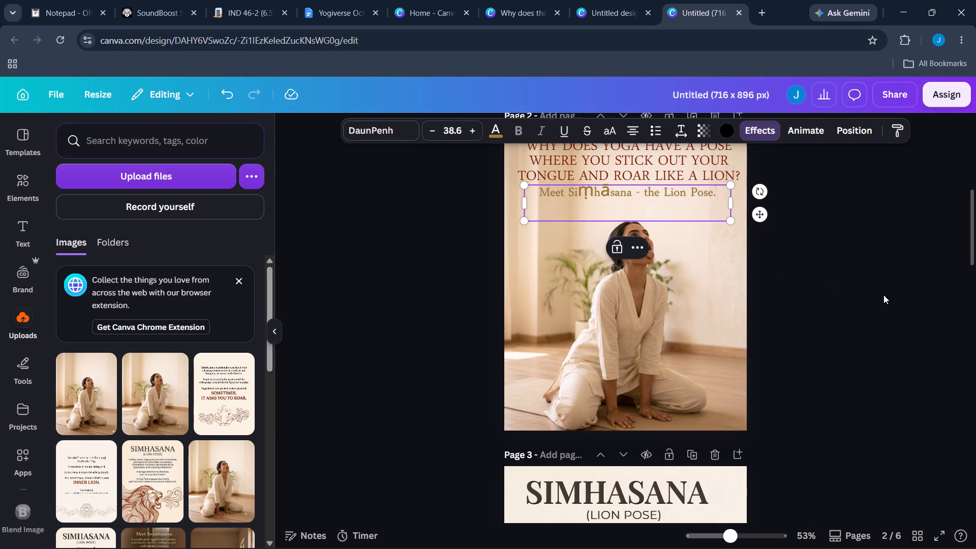
Replace the accented letters in the page 2 subtitle with plain ones, making it "Meet Simhasana - the Lion Pose.".
{"action": "left_click", "coordinate": [603, 201]}
{"action": "left_click", "coordinate": [608, 195]}
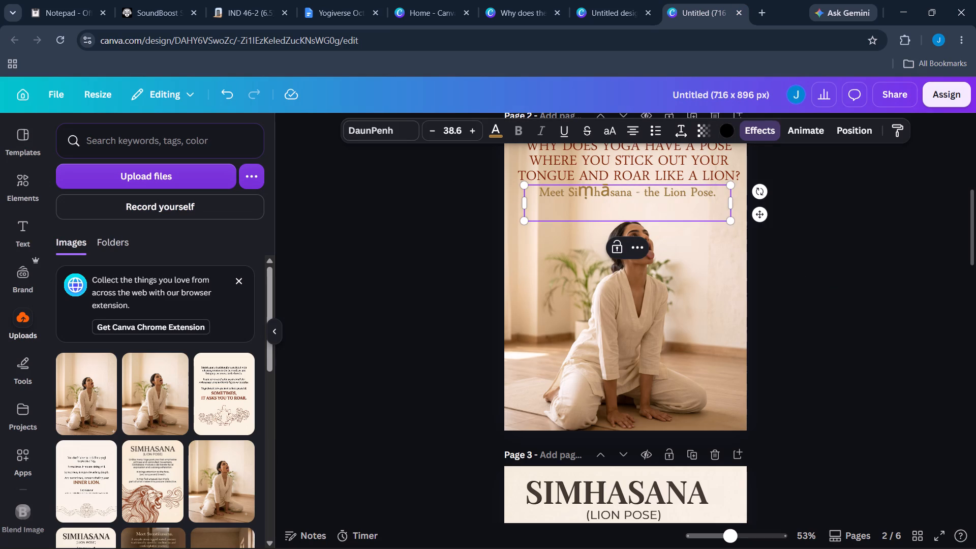
{"action": "key", "text": "BackSpace"}
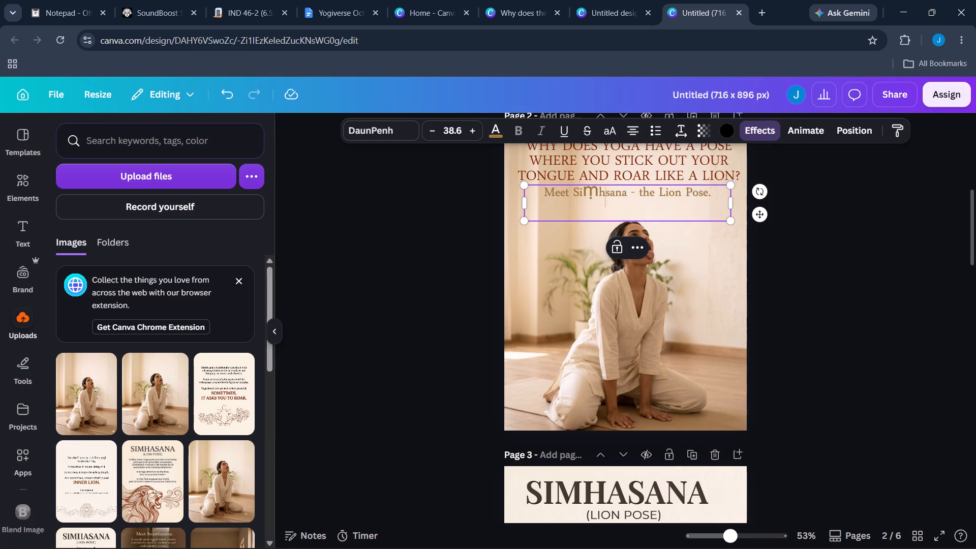
{"action": "key", "text": "a"}
{"action": "key", "text": "Left"}
{"action": "key", "text": "Left"}
{"action": "key", "text": "BackSpace"}
{"action": "type", "text": "m,"}
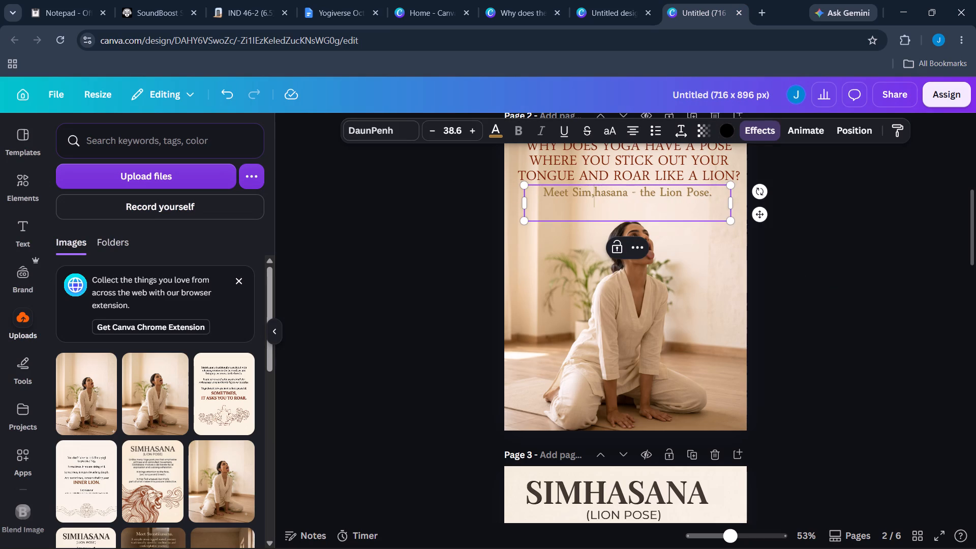
{"action": "key", "text": "BackSpace"}
{"action": "left_click", "coordinate": [891, 356]}
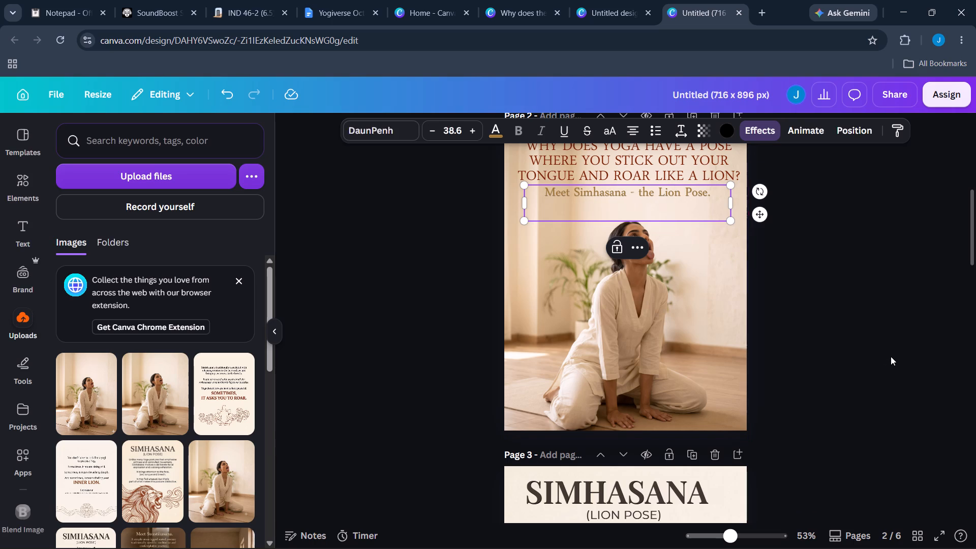
Enlarge the "Meet Simhasana" subtitle to font size 47.6 and position it just beneath the page 2 heading.
{"action": "left_click_drag", "start_coordinate": [665, 208], "coordinate": [667, 217]}
{"action": "triple_click", "coordinate": [469, 130]}
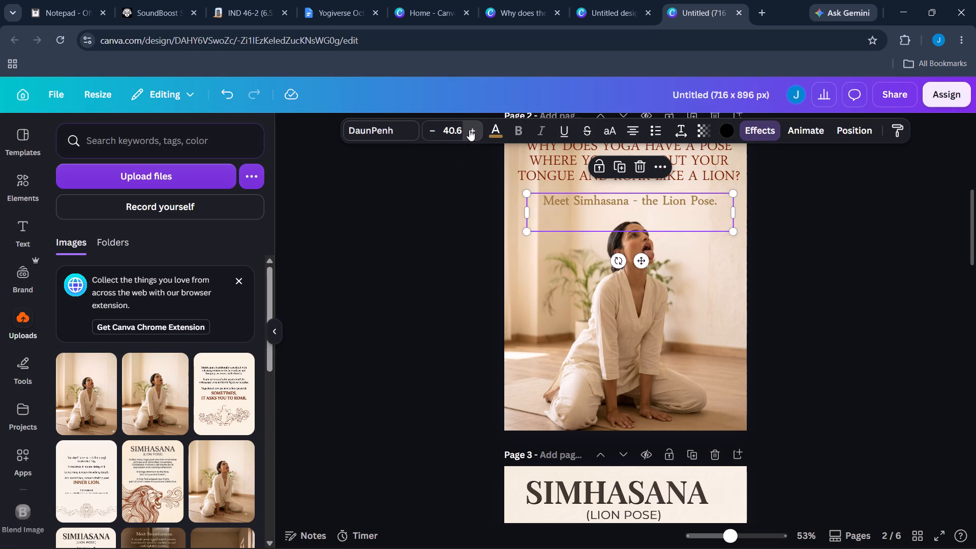
{"action": "triple_click", "coordinate": [469, 130]}
{"action": "double_click", "coordinate": [469, 130]}
{"action": "left_click", "coordinate": [469, 130]}
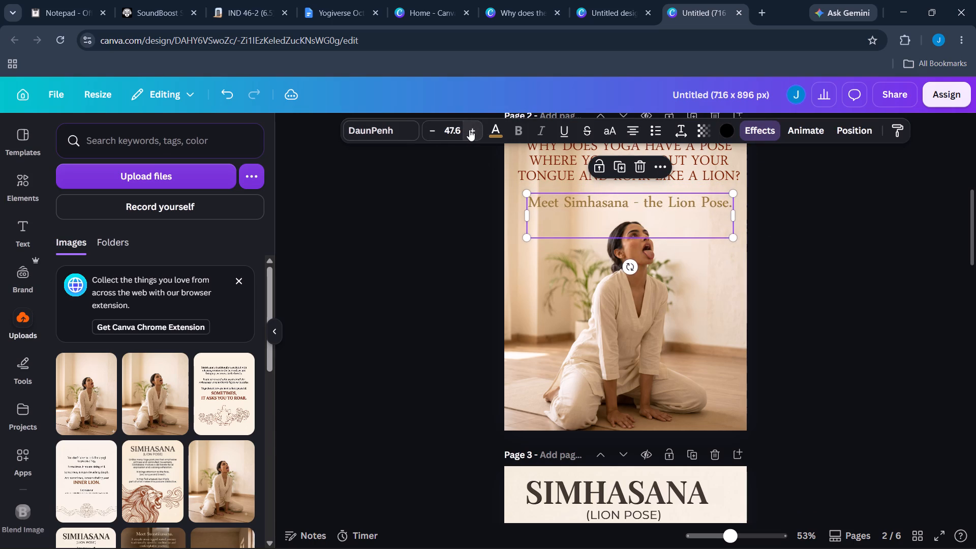
{"action": "left_click", "coordinate": [950, 364]}
{"action": "scroll", "coordinate": [923, 358], "scroll_direction": "up", "scroll_amount": 1}
{"action": "left_click_drag", "start_coordinate": [682, 268], "coordinate": [682, 266]}
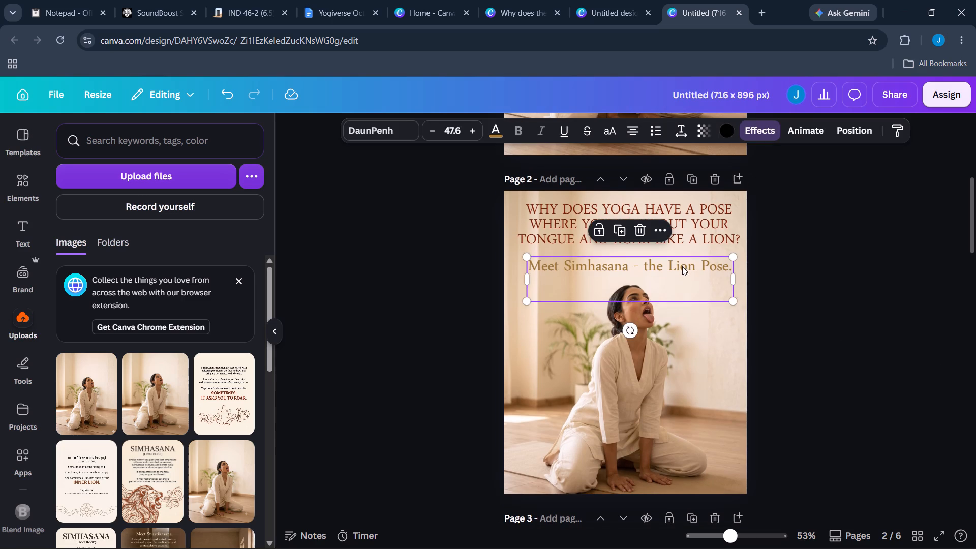
{"action": "left_click_drag", "start_coordinate": [682, 266], "coordinate": [684, 263]}
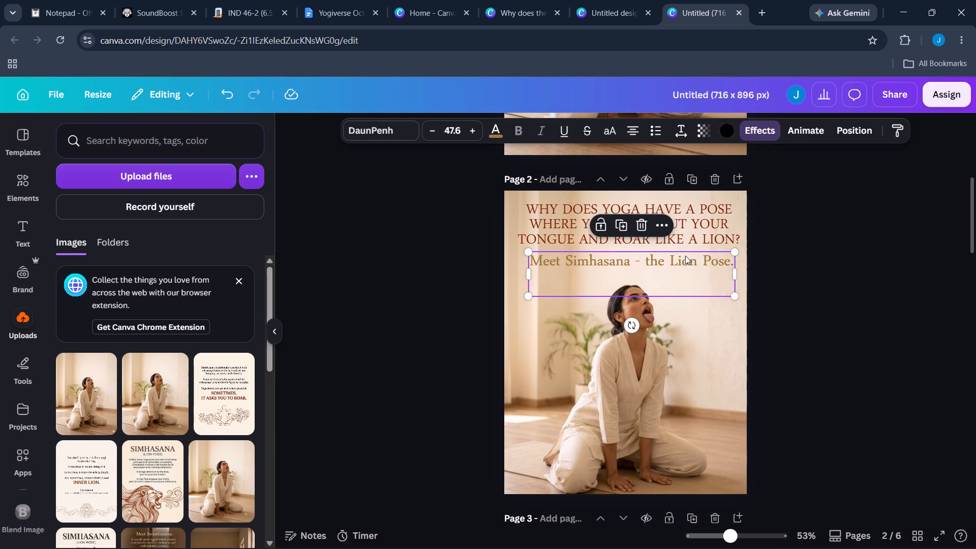
Turn off uppercase for the page 2 heading, narrow its text box so it wraps onto three lines, and centre it on the page.
{"action": "left_click", "coordinate": [690, 235]}
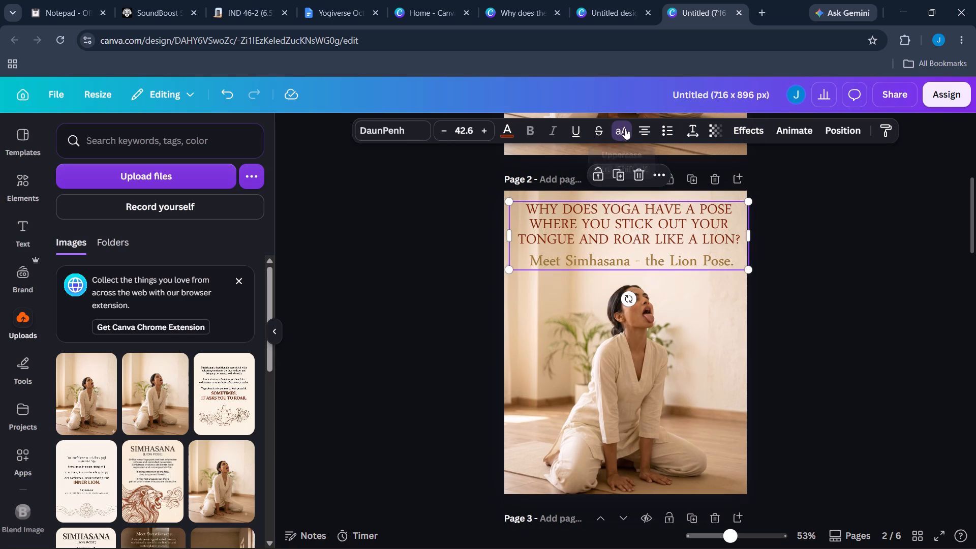
{"action": "left_click", "coordinate": [625, 128]}
{"action": "left_click", "coordinate": [839, 260]}
{"action": "left_click", "coordinate": [700, 226]}
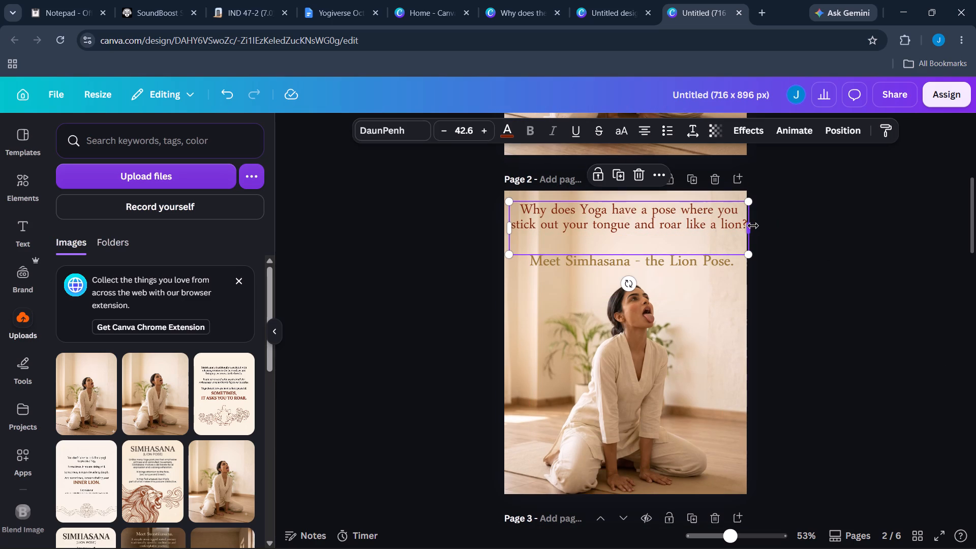
{"action": "left_click_drag", "start_coordinate": [753, 226], "coordinate": [701, 217]}
{"action": "left_click", "coordinate": [804, 235]}
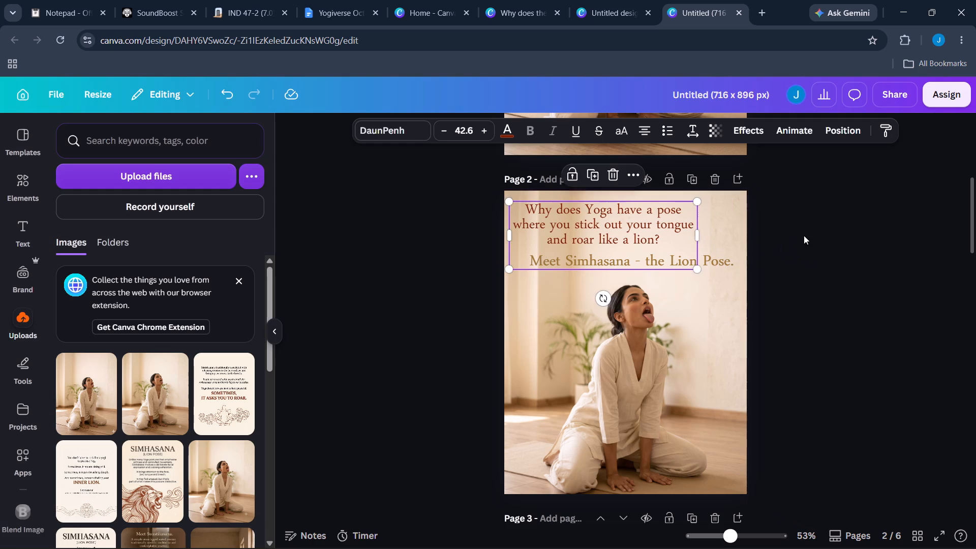
{"action": "left_click_drag", "start_coordinate": [631, 235], "coordinate": [653, 234]}
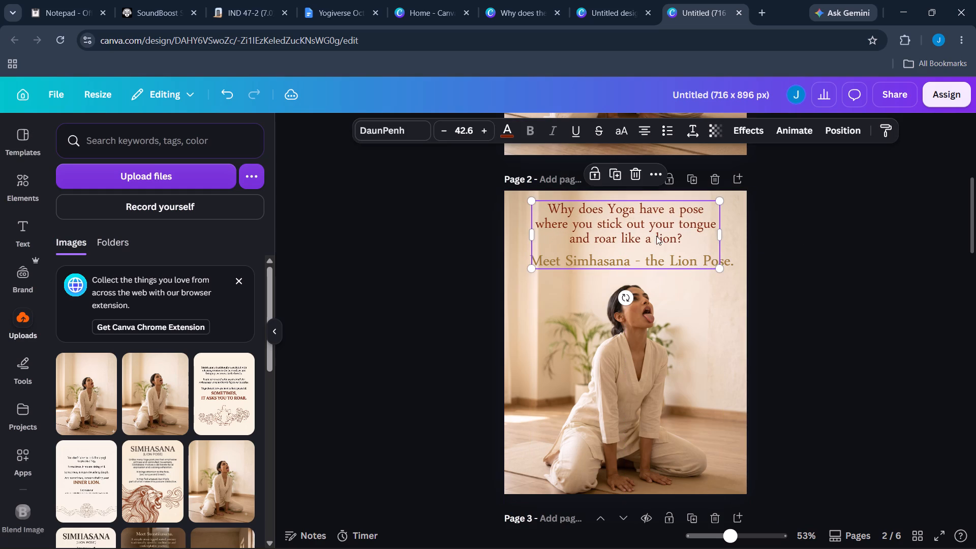
Enlarge the "Meet Simhasana" subtitle to font size 62.6 and set it in uppercase.
{"action": "left_click", "coordinate": [682, 267]}
{"action": "triple_click", "coordinate": [469, 134]}
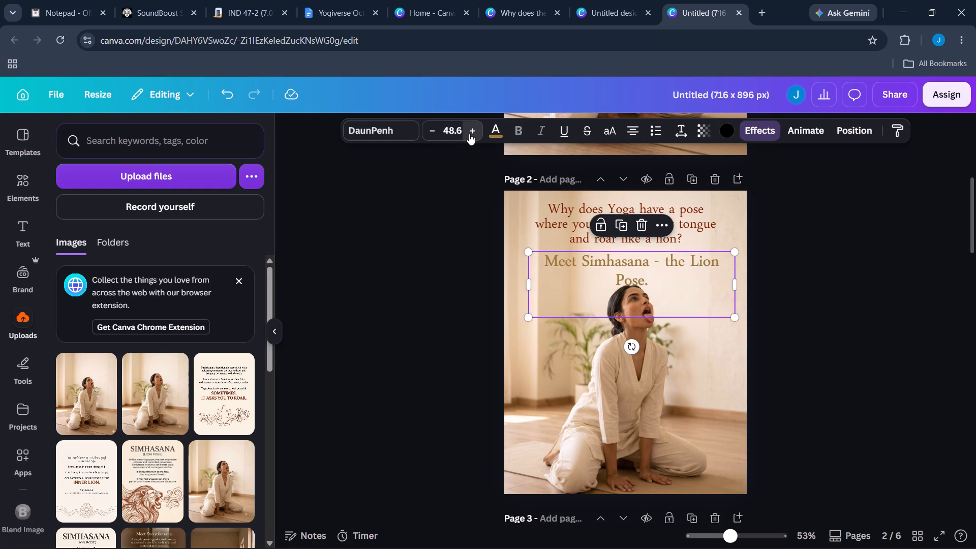
{"action": "triple_click", "coordinate": [469, 134]}
{"action": "triple_click", "coordinate": [469, 134]}
{"action": "triple_click", "coordinate": [469, 134]}
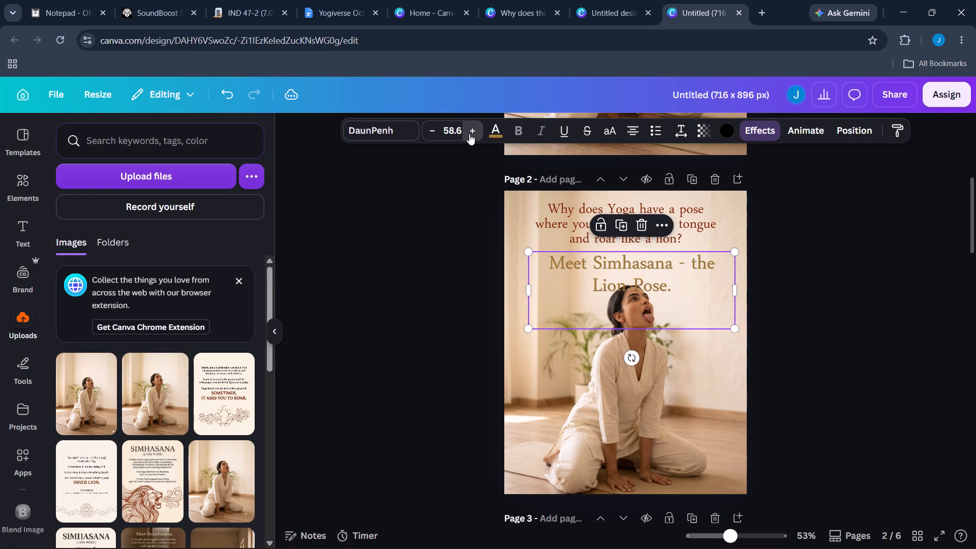
{"action": "double_click", "coordinate": [469, 134]}
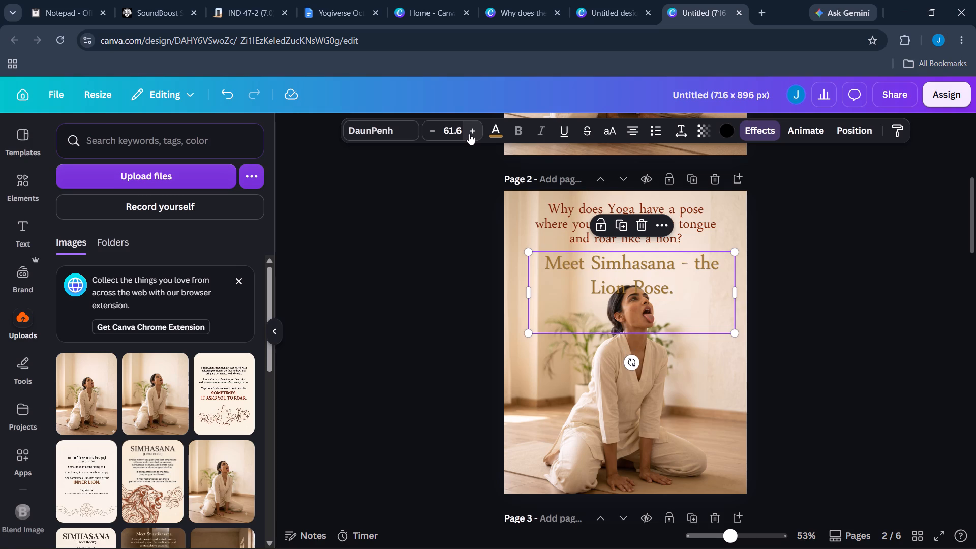
{"action": "left_click", "coordinate": [469, 134]}
{"action": "left_click", "coordinate": [905, 346]}
{"action": "left_click", "coordinate": [677, 281]}
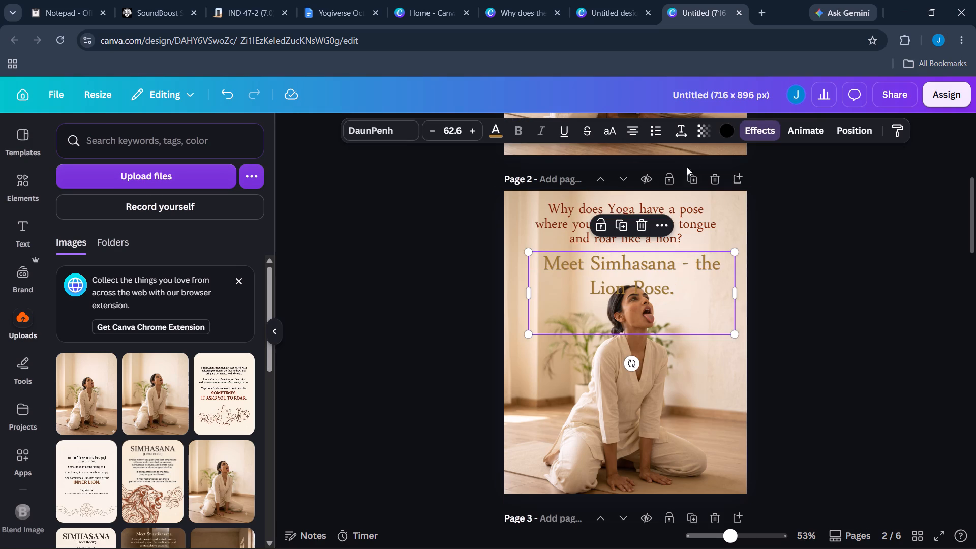
{"action": "left_click", "coordinate": [610, 131]}
{"action": "left_click", "coordinate": [849, 243]}
Nudge the page 2 heading up slightly, scale the subtitle down to font size 53, and centre it below the heading.
{"action": "left_click", "coordinate": [646, 281]}
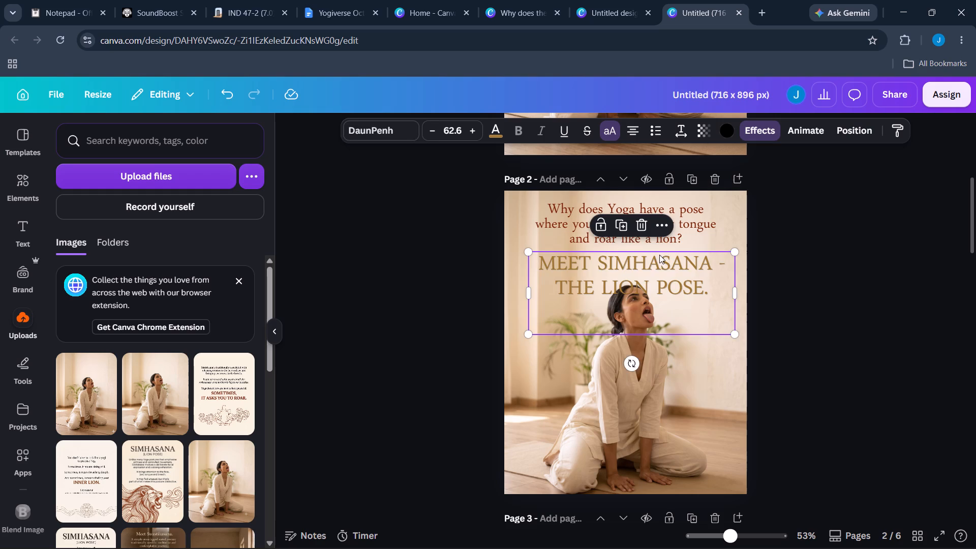
{"action": "left_click", "coordinate": [672, 243]}
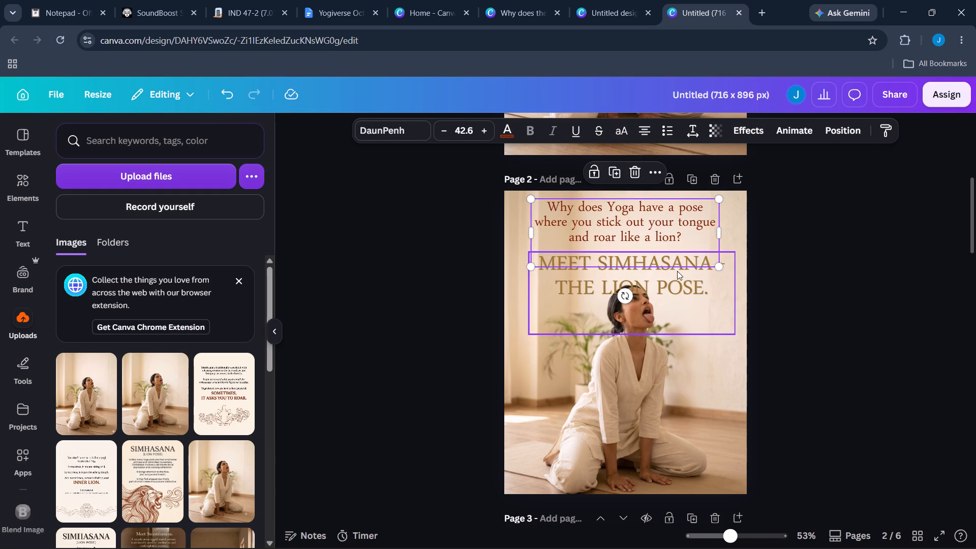
{"action": "left_click_drag", "start_coordinate": [684, 280], "coordinate": [684, 270]}
{"action": "left_click_drag", "start_coordinate": [739, 325], "coordinate": [711, 305]}
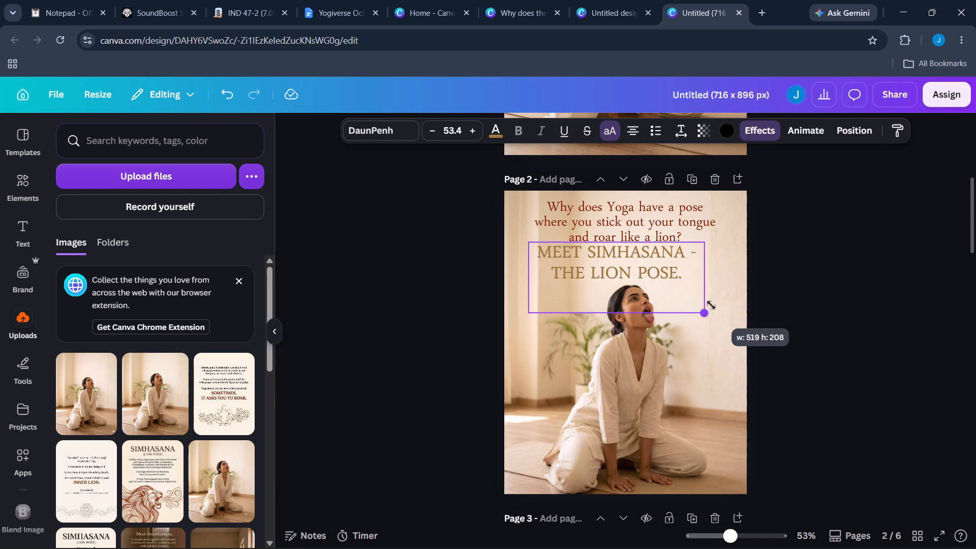
{"action": "left_click_drag", "start_coordinate": [711, 305], "coordinate": [710, 306]}
{"action": "left_click_drag", "start_coordinate": [651, 277], "coordinate": [664, 283]}
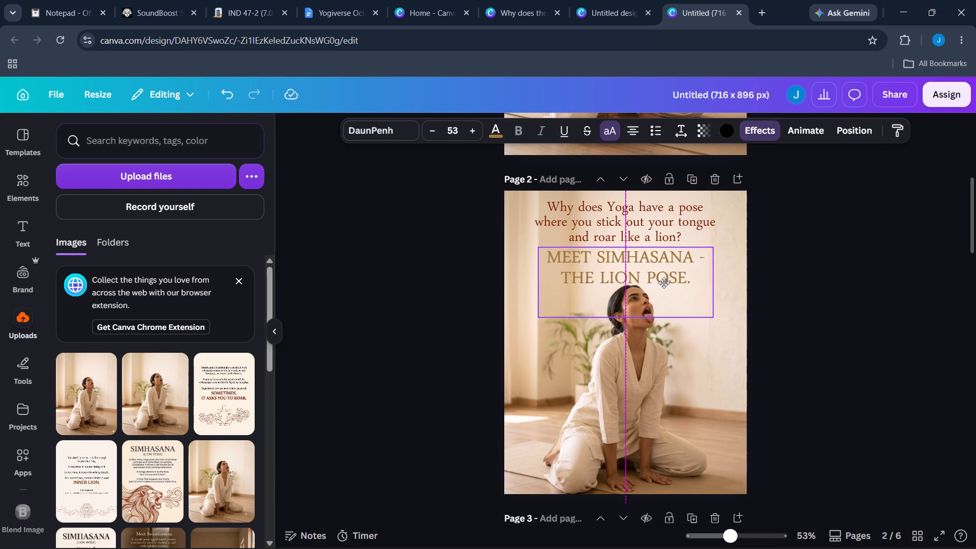
Scale the "Meet Simhasana" subtitle down to font size 38.7, widen its text box to fit one line, and centre it below the heading.
{"action": "left_click_drag", "start_coordinate": [664, 283], "coordinate": [666, 283]}
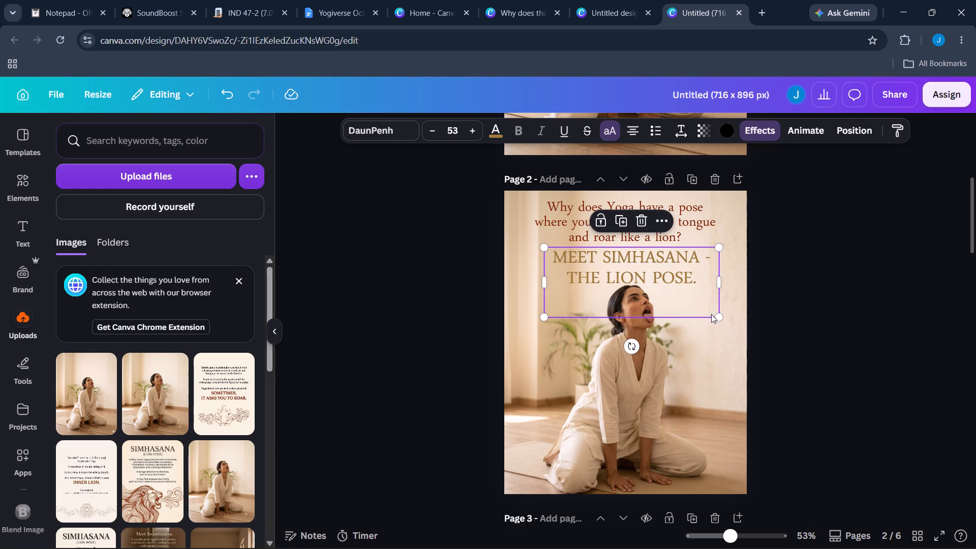
{"action": "left_click_drag", "start_coordinate": [718, 317], "coordinate": [677, 283]}
{"action": "left_click", "coordinate": [671, 271]}
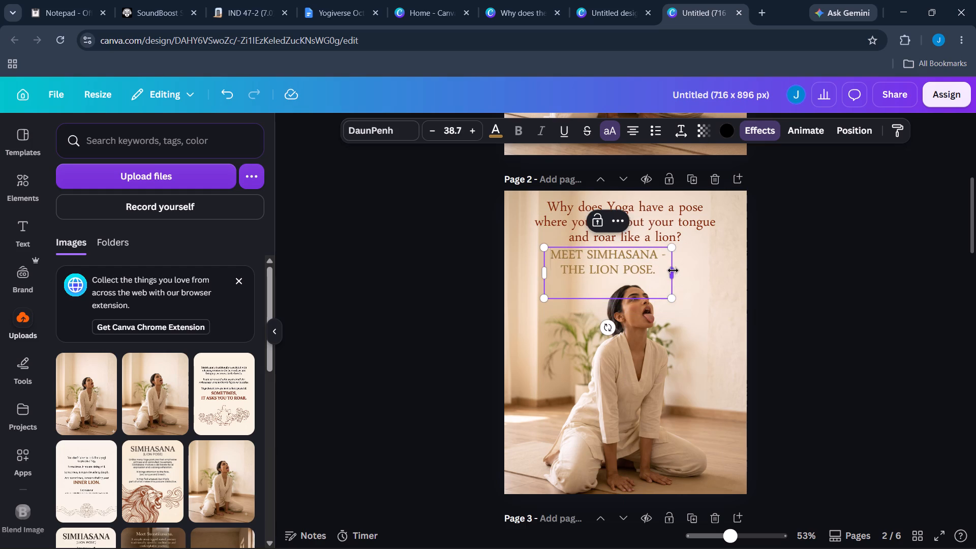
{"action": "left_click_drag", "start_coordinate": [674, 270], "coordinate": [769, 263]}
{"action": "left_click", "coordinate": [798, 278]}
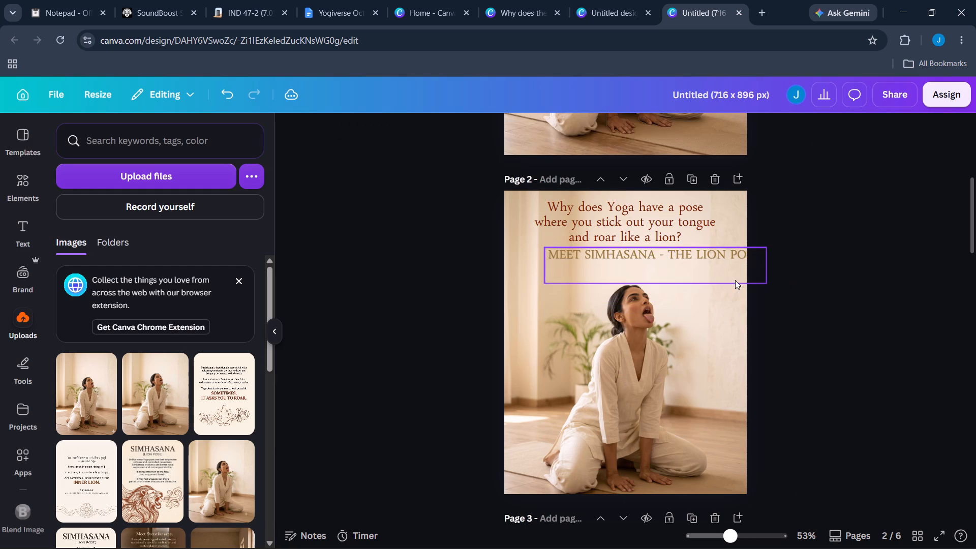
{"action": "left_click_drag", "start_coordinate": [706, 268], "coordinate": [677, 278]}
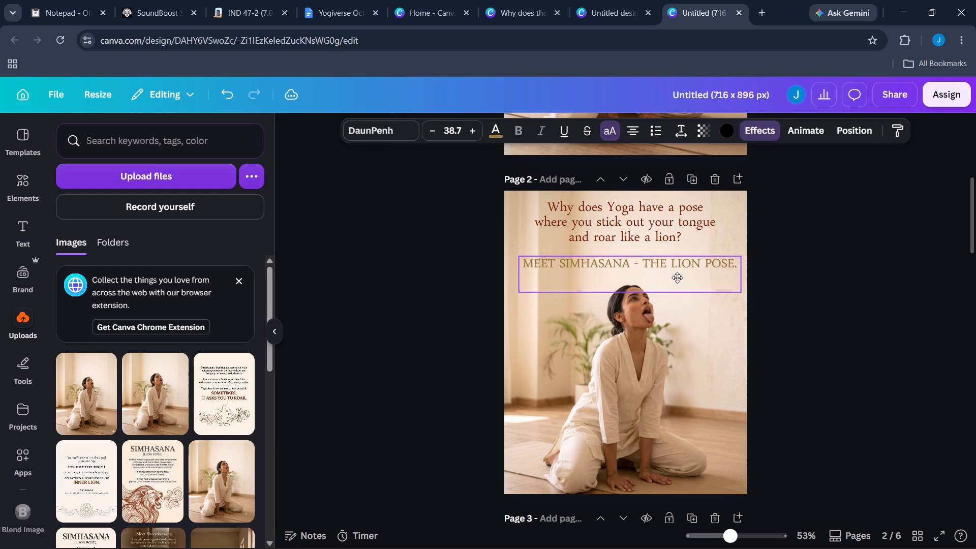
{"action": "left_click_drag", "start_coordinate": [677, 278], "coordinate": [681, 275]}
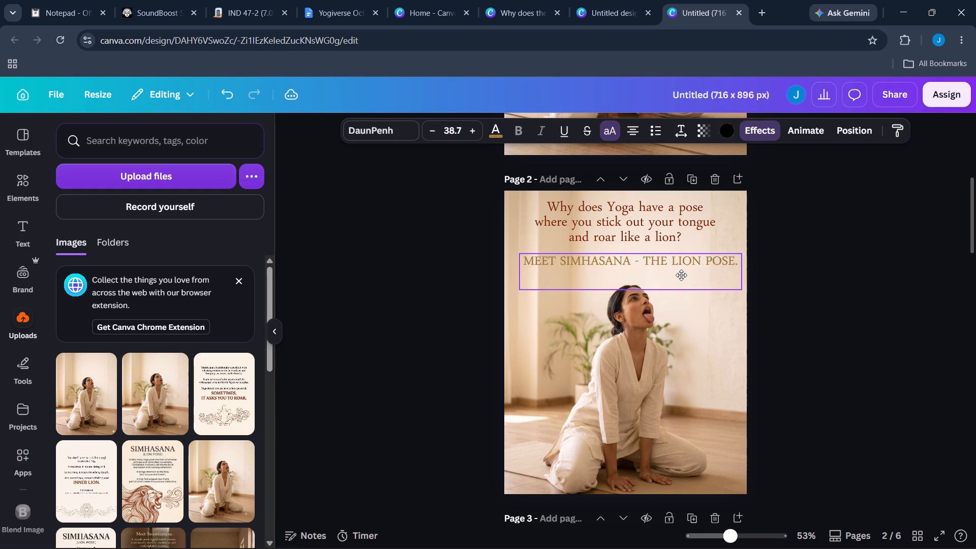
{"action": "left_click_drag", "start_coordinate": [681, 275], "coordinate": [678, 275]}
{"action": "left_click", "coordinate": [765, 287]}
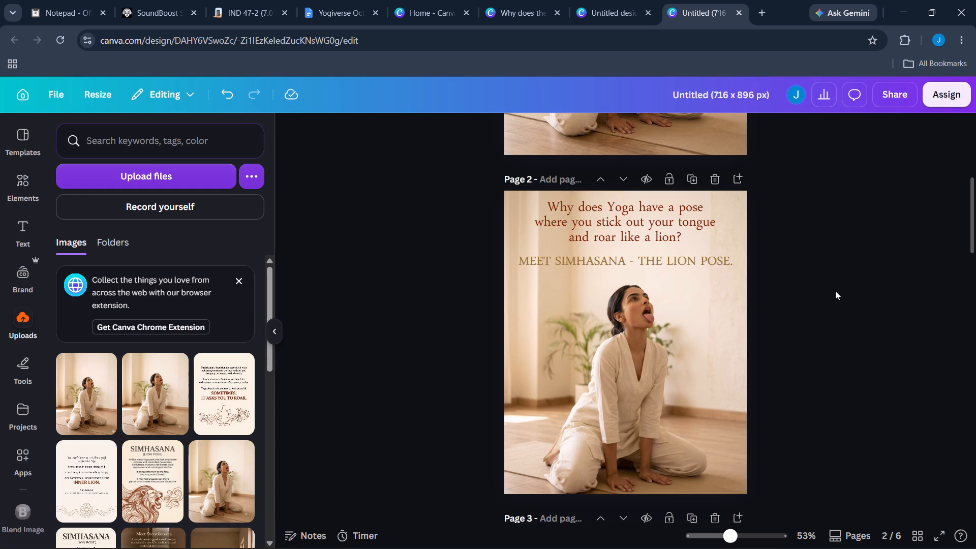
Narrow the subtitle's text box so it wraps onto two lines, centre it below the heading, and nudge it up slightly.
{"action": "left_click", "coordinate": [677, 280]}
{"action": "left_click_drag", "start_coordinate": [738, 272], "coordinate": [705, 274]}
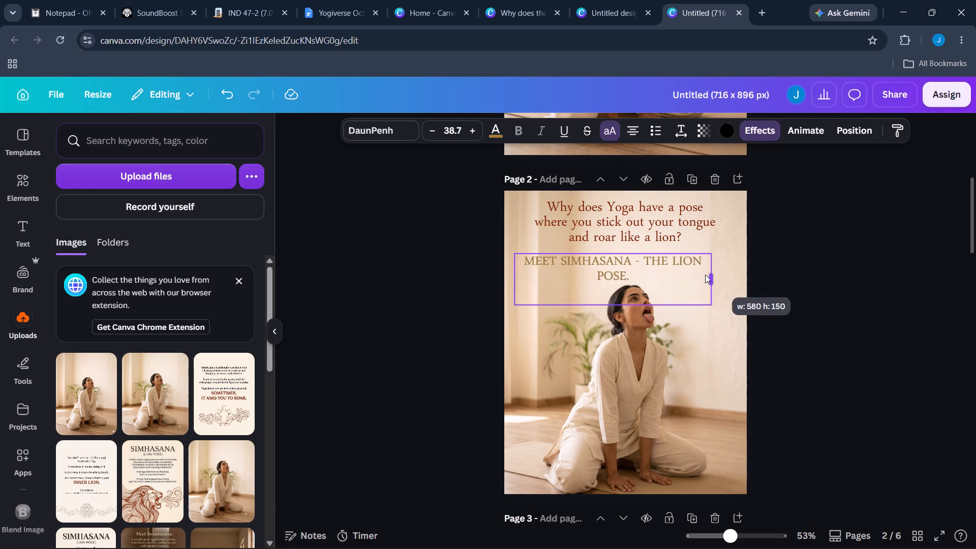
{"action": "left_click_drag", "start_coordinate": [705, 274], "coordinate": [640, 266]}
{"action": "left_click", "coordinate": [841, 270]}
{"action": "left_click_drag", "start_coordinate": [588, 266], "coordinate": [609, 265]}
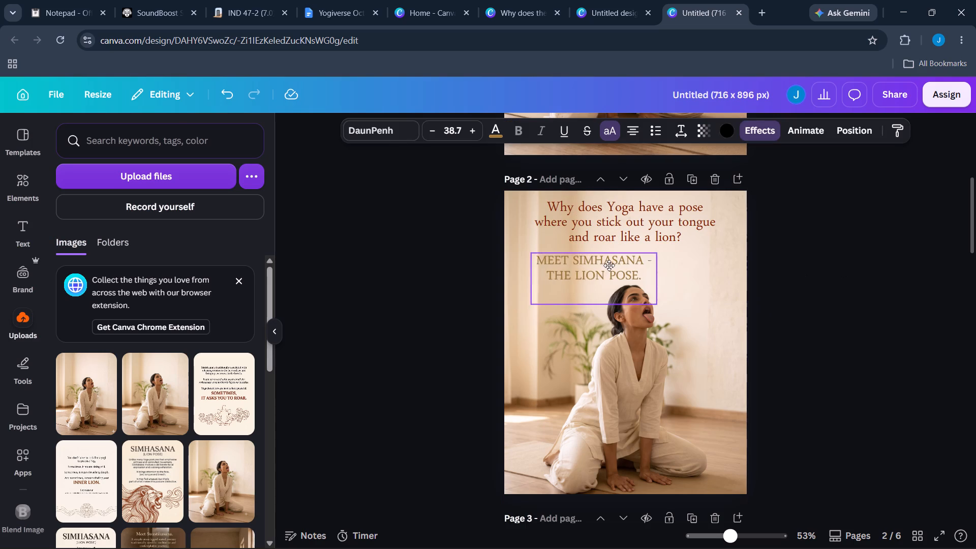
{"action": "left_click_drag", "start_coordinate": [609, 265], "coordinate": [638, 263]}
{"action": "left_click", "coordinate": [859, 304]}
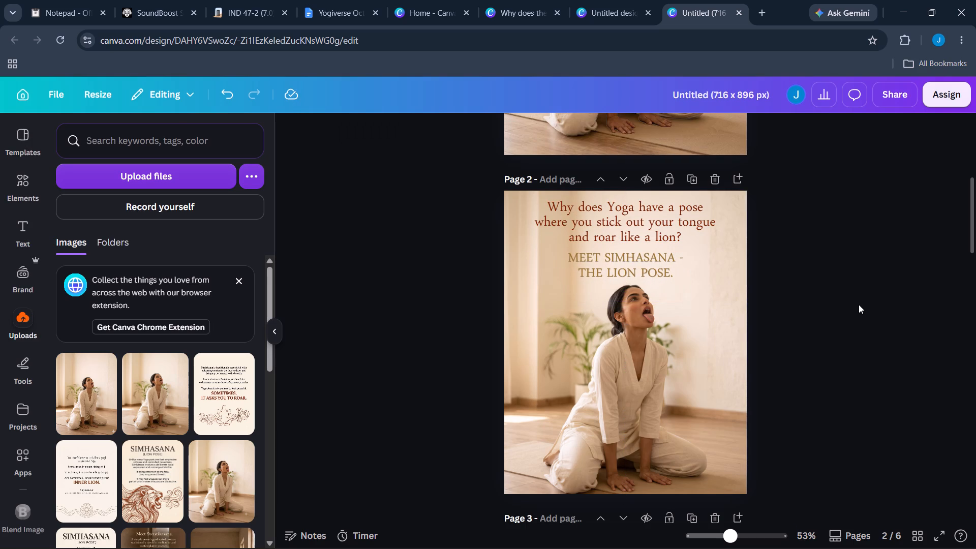
{"action": "scroll", "coordinate": [859, 304], "scroll_direction": "down", "scroll_amount": 1}
{"action": "left_click", "coordinate": [630, 210]}
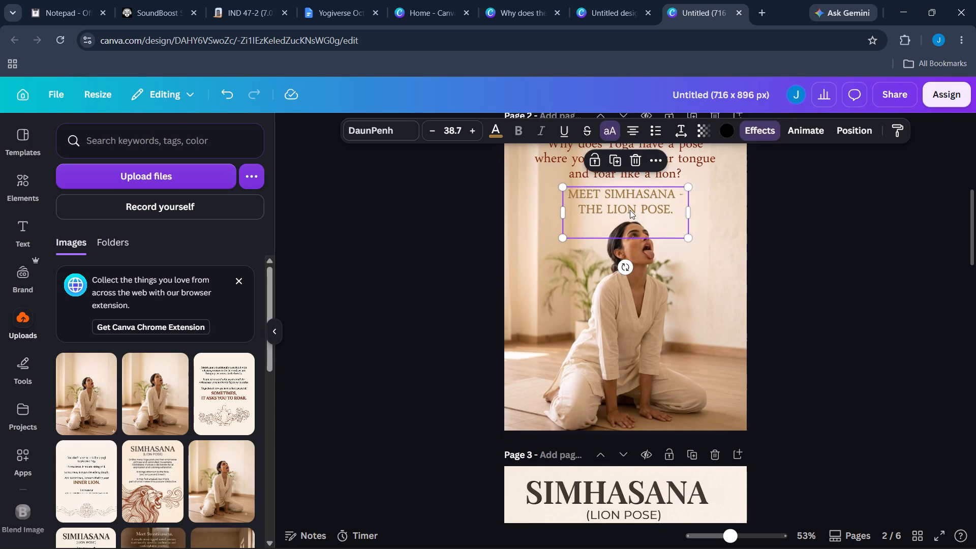
{"action": "key", "text": "Up"}
{"action": "key", "text": "Up"}
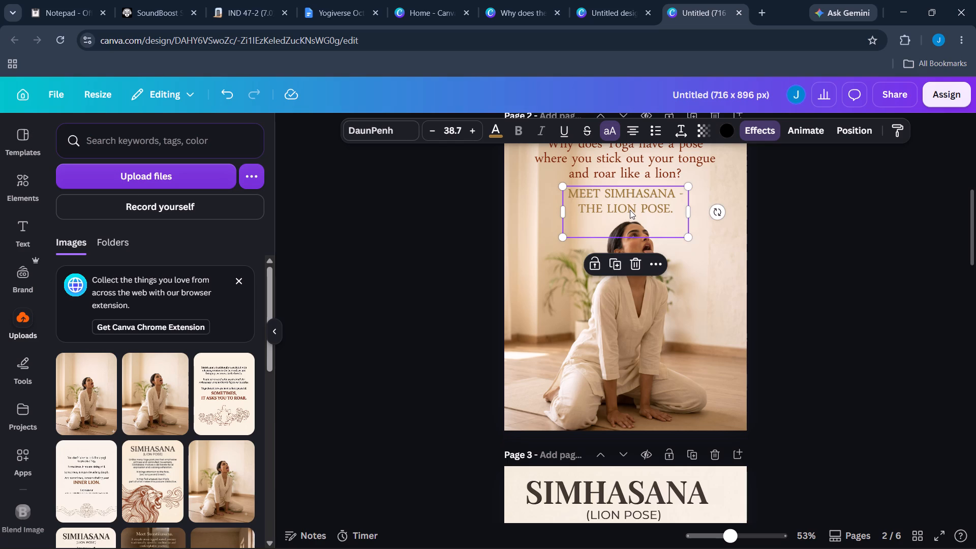
Reduce the page 2 heading to font size 38.6 and move it down slightly, keeping it centred on the page.
{"action": "left_click", "coordinate": [634, 163]}
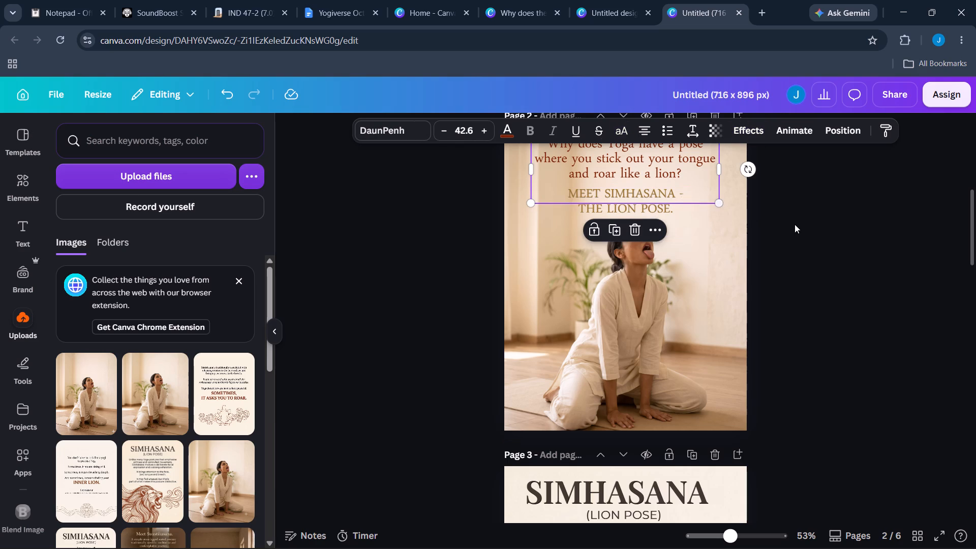
{"action": "left_click", "coordinate": [795, 224]}
{"action": "left_click", "coordinate": [680, 169]}
{"action": "triple_click", "coordinate": [442, 130]}
{"action": "left_click", "coordinate": [442, 130]}
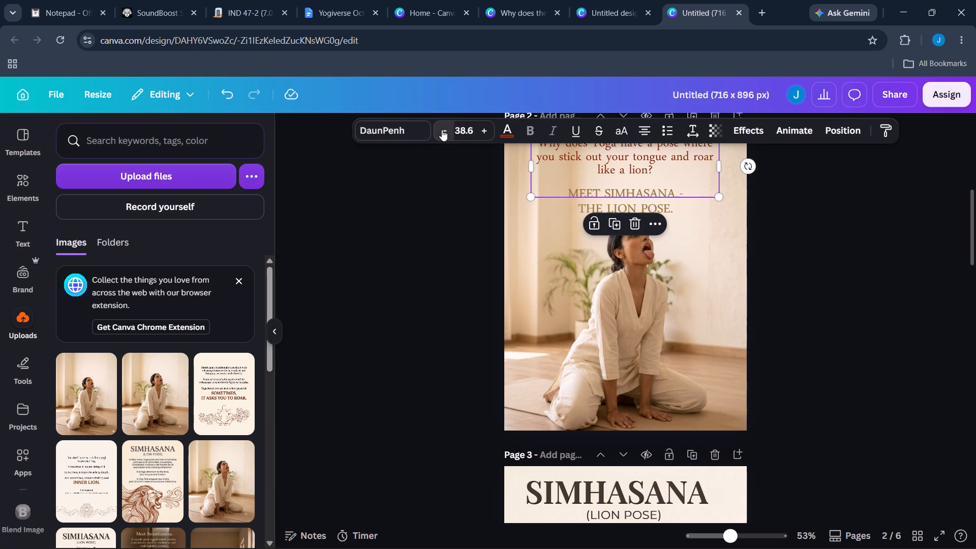
{"action": "left_click", "coordinate": [964, 358]}
{"action": "scroll", "coordinate": [918, 341], "scroll_direction": "up", "scroll_amount": 2}
{"action": "left_click", "coordinate": [620, 290]}
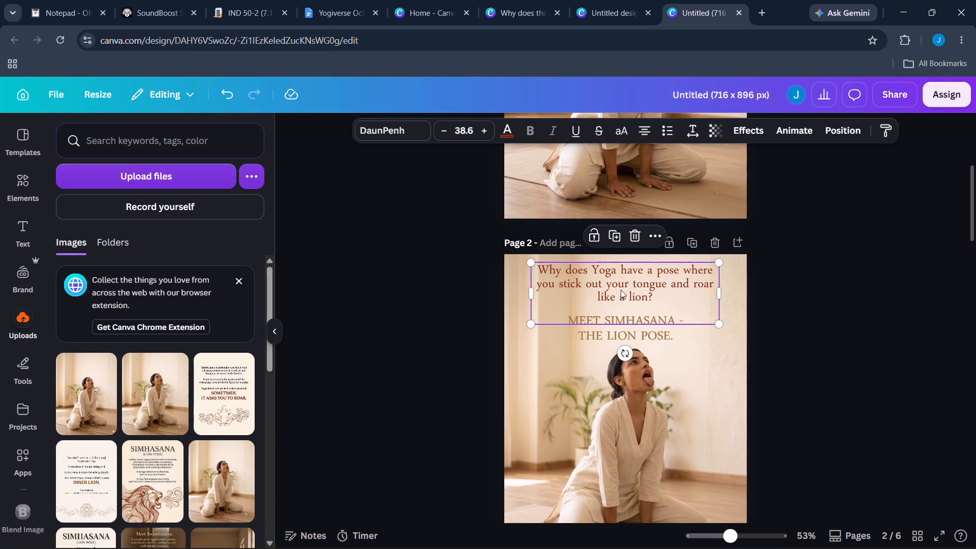
{"action": "left_click", "coordinate": [687, 298]}
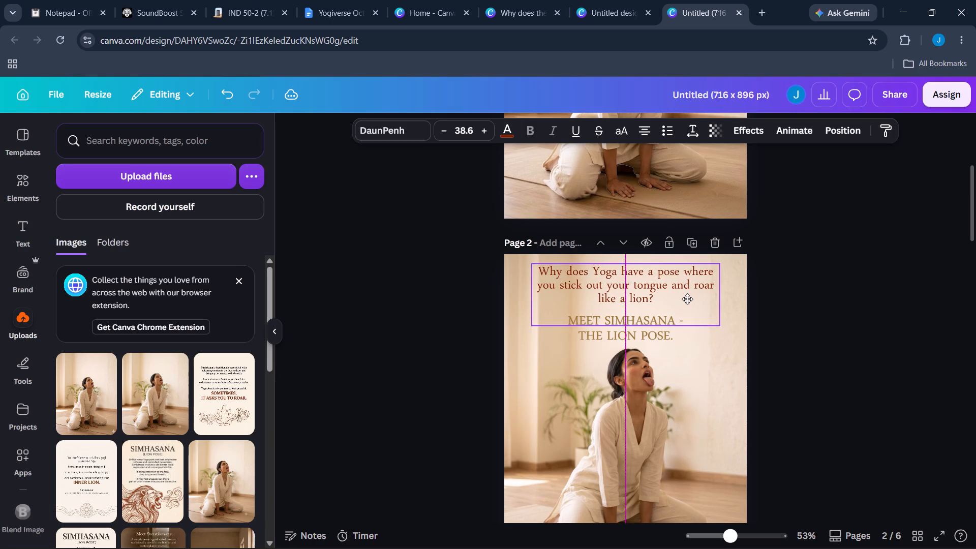
Move the "Meet Simhasana" subtitle closer to the heading, enlarge it on two lines, and centre it above the woman's head.
{"action": "left_click", "coordinate": [656, 328]}
{"action": "left_click_drag", "start_coordinate": [657, 335], "coordinate": [657, 328]}
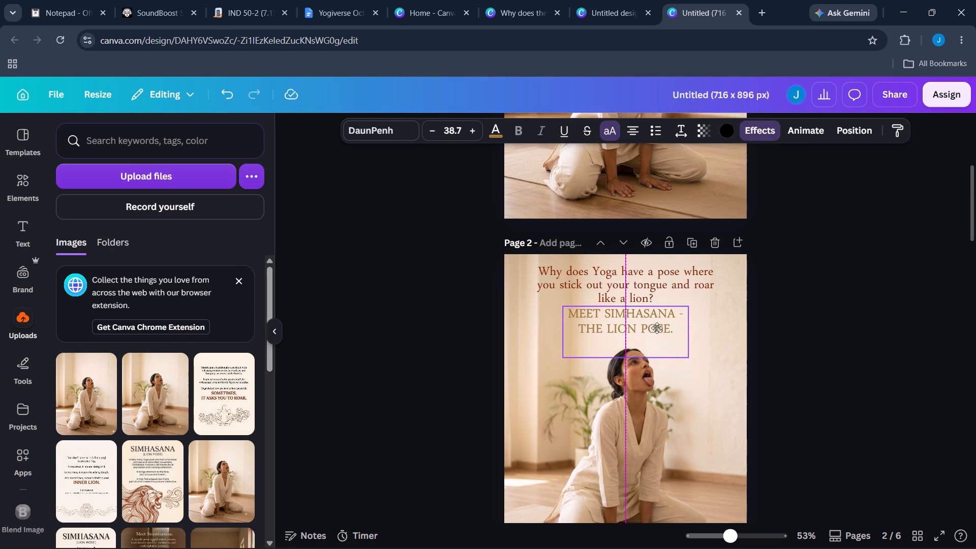
{"action": "left_click_drag", "start_coordinate": [657, 328], "coordinate": [657, 328]}
{"action": "left_click_drag", "start_coordinate": [688, 357], "coordinate": [716, 381]}
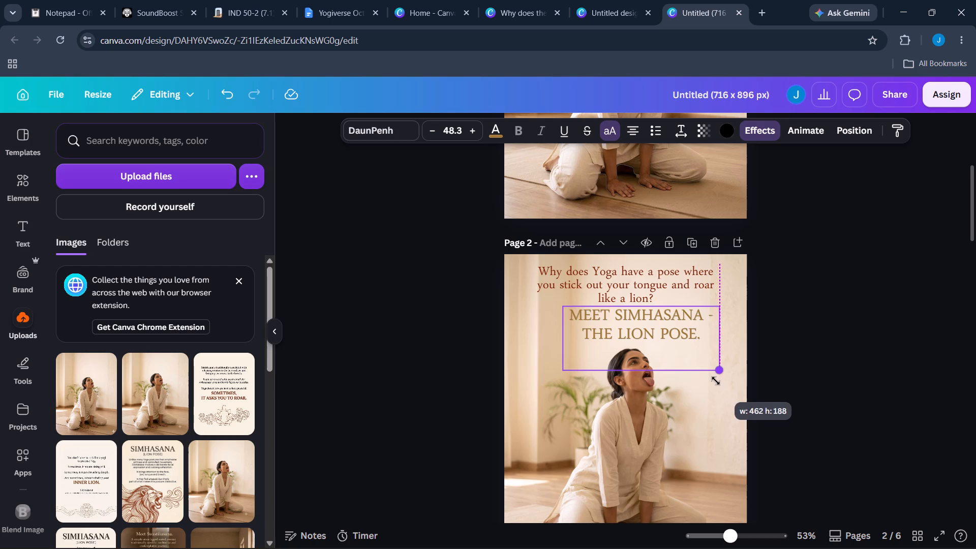
{"action": "left_click_drag", "start_coordinate": [716, 381], "coordinate": [719, 381]}
{"action": "left_click_drag", "start_coordinate": [704, 340], "coordinate": [688, 342]}
{"action": "left_click", "coordinate": [827, 370]}
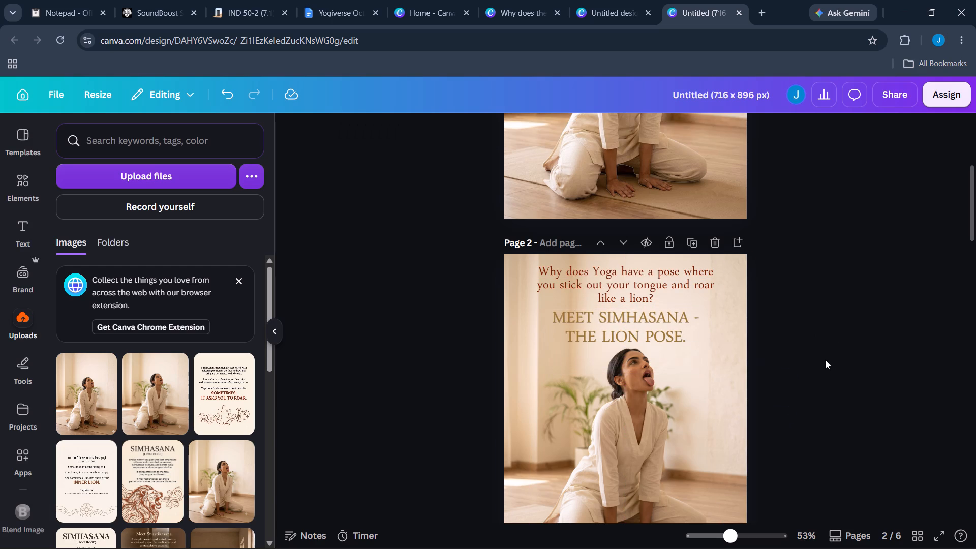
Delete page 1, which holds the Lion Pose photo without any text.
{"action": "scroll", "coordinate": [820, 367], "scroll_direction": "down", "scroll_amount": 3}
{"action": "scroll", "coordinate": [801, 355], "scroll_direction": "up", "scroll_amount": 6}
{"action": "scroll", "coordinate": [771, 248], "scroll_direction": "up", "scroll_amount": 2}
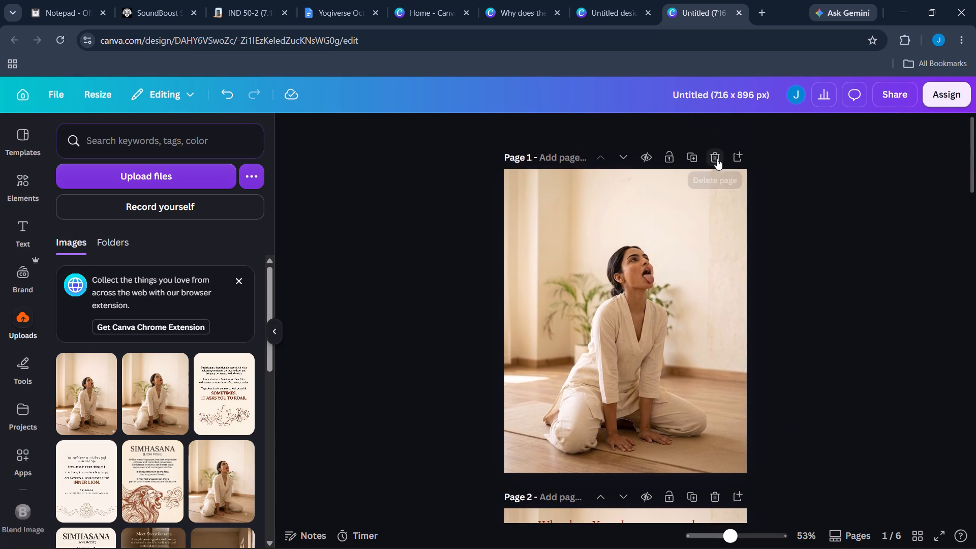
{"action": "left_click", "coordinate": [717, 159]}
{"action": "scroll", "coordinate": [723, 191], "scroll_direction": "down", "scroll_amount": 2}
{"action": "left_click", "coordinate": [839, 309]}
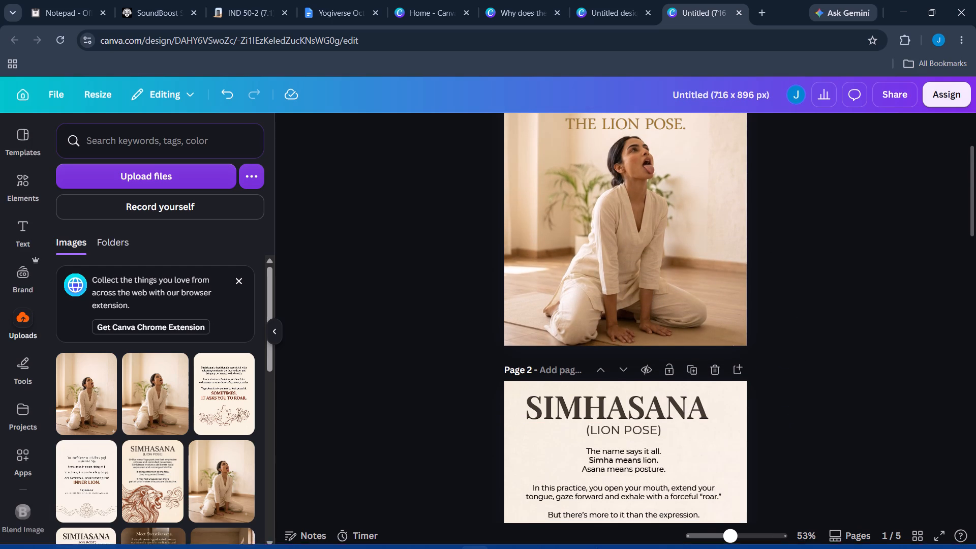
In the Yogiverse October Content document, copy the Slide 2 text from "The name says it all." to "But there's more to it than the expression.".
{"action": "left_click", "coordinate": [316, 0]}
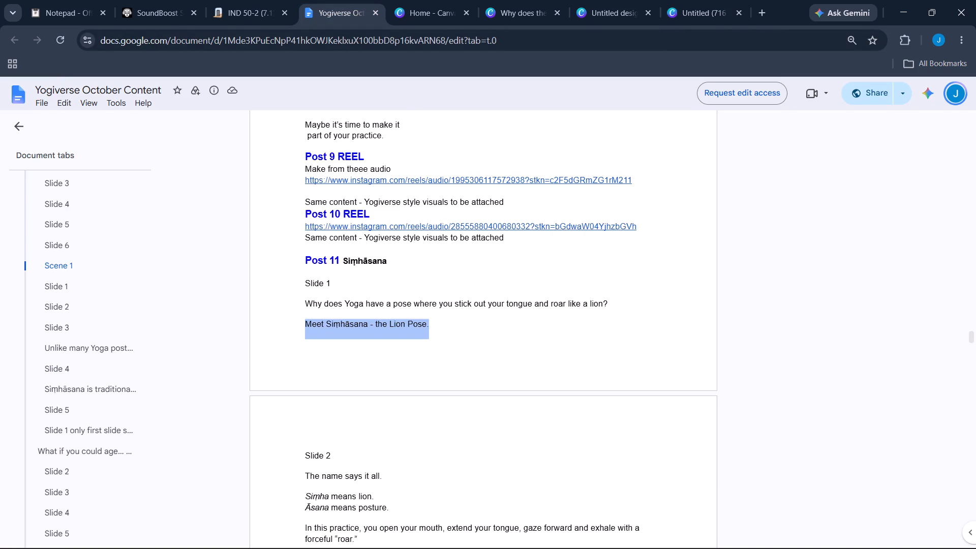
{"action": "scroll", "coordinate": [369, 319], "scroll_direction": "down", "scroll_amount": 3}
{"action": "left_click_drag", "start_coordinate": [299, 289], "coordinate": [394, 322]}
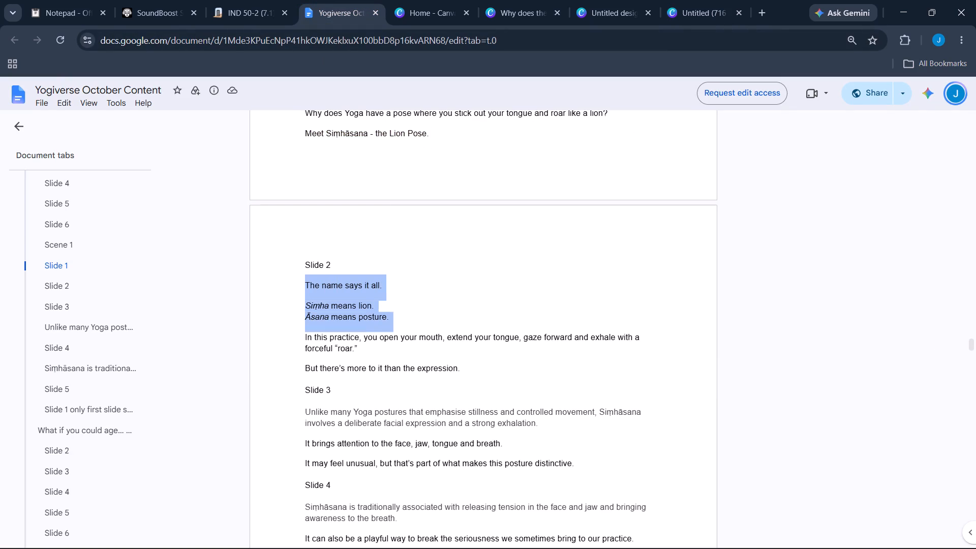
{"action": "left_click_drag", "start_coordinate": [394, 322], "coordinate": [467, 368]}
{"action": "key", "text": "ctrl+c"}
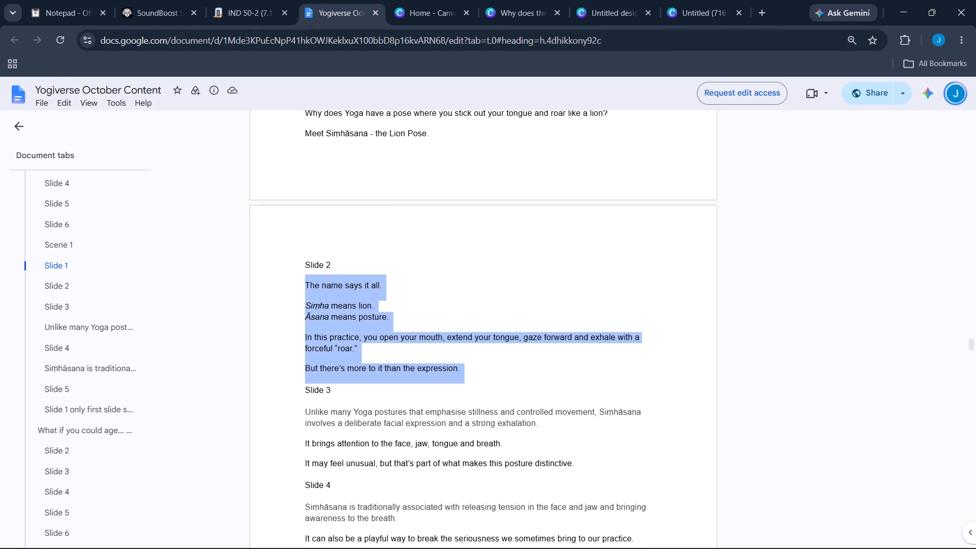
Back in the Canva design, move the old SIMHASANA title, "(LION POSE)" and all body text off page 2, leaving the lion drawing.
{"action": "left_click", "coordinate": [699, 3]}
{"action": "scroll", "coordinate": [730, 291], "scroll_direction": "down", "scroll_amount": 3}
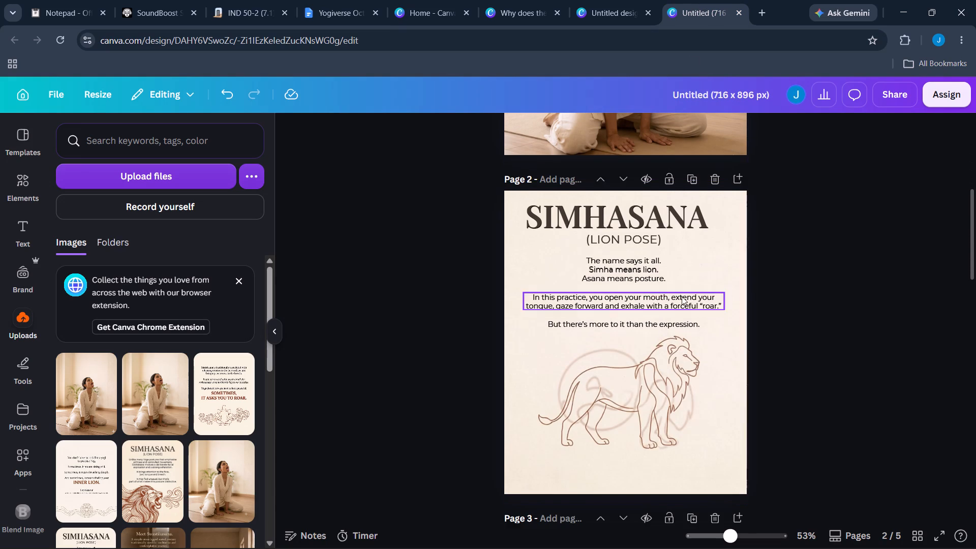
{"action": "left_click_drag", "start_coordinate": [603, 325], "coordinate": [356, 295]}
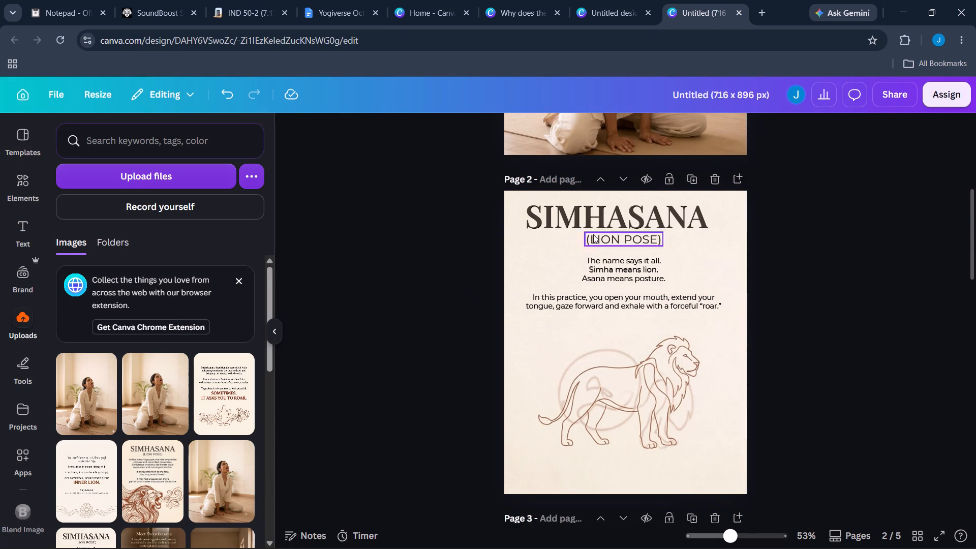
{"action": "left_click_drag", "start_coordinate": [602, 227], "coordinate": [297, 226]}
{"action": "left_click_drag", "start_coordinate": [564, 230], "coordinate": [567, 230]}
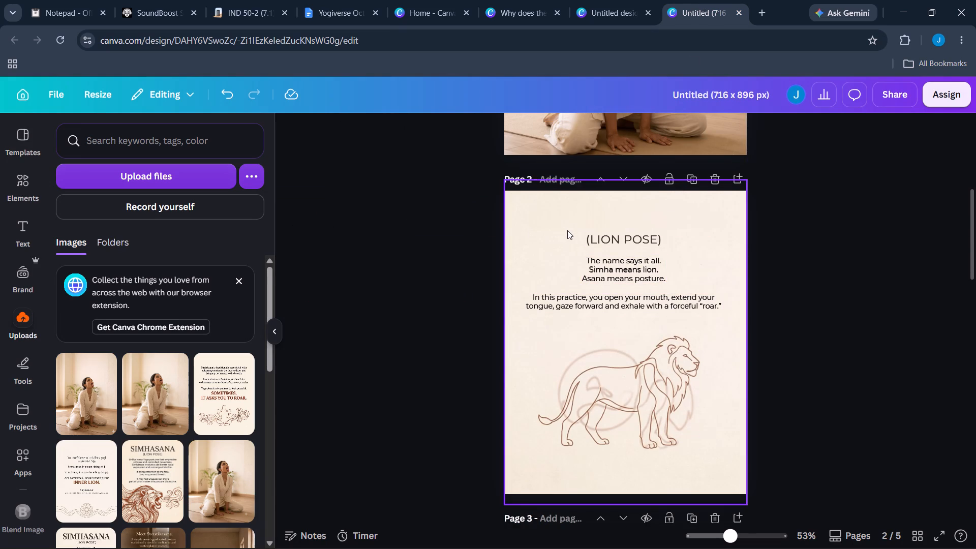
{"action": "left_click_drag", "start_coordinate": [567, 230], "coordinate": [638, 298]}
{"action": "left_click_drag", "start_coordinate": [655, 271], "coordinate": [461, 272]}
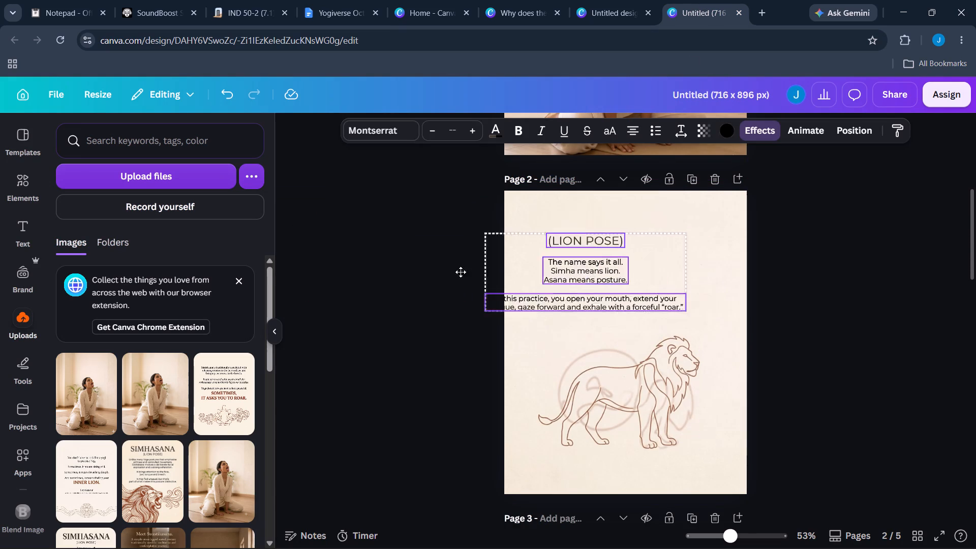
{"action": "left_click_drag", "start_coordinate": [461, 272], "coordinate": [332, 288]}
{"action": "left_click", "coordinate": [707, 479]}
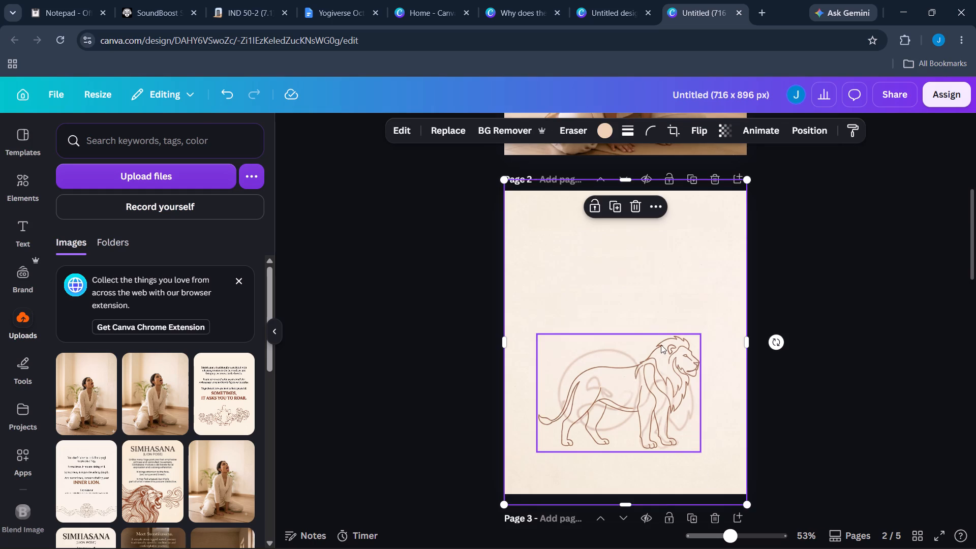
Duplicate the page 1 heading, place the copy above the lion on page 2, and replace its text with the copied Slide 2 content.
{"action": "scroll", "coordinate": [660, 345], "scroll_direction": "up", "scroll_amount": 4}
{"action": "scroll", "coordinate": [643, 284], "scroll_direction": "up", "scroll_amount": 2}
{"action": "left_click", "coordinate": [625, 189]}
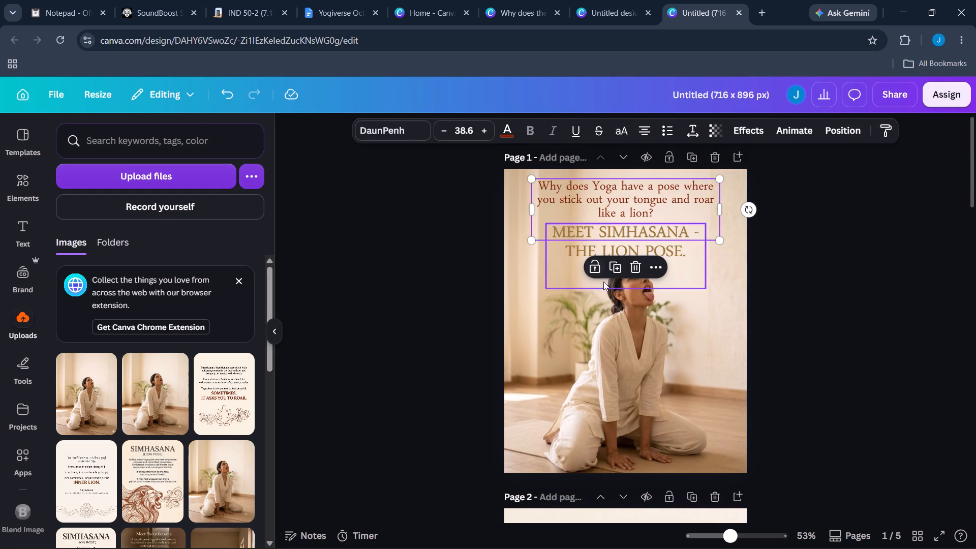
{"action": "left_click", "coordinate": [616, 268]}
{"action": "left_click_drag", "start_coordinate": [662, 211], "coordinate": [665, 327]}
{"action": "scroll", "coordinate": [676, 316], "scroll_direction": "down", "scroll_amount": 4}
{"action": "left_click", "coordinate": [661, 326]}
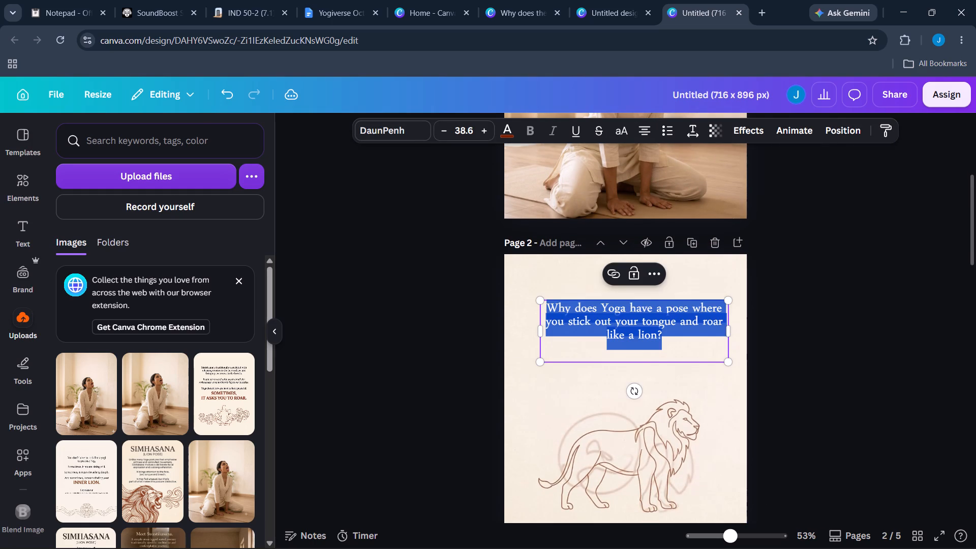
{"action": "key", "text": "ctrl+v"}
{"action": "left_click", "coordinate": [914, 358]}
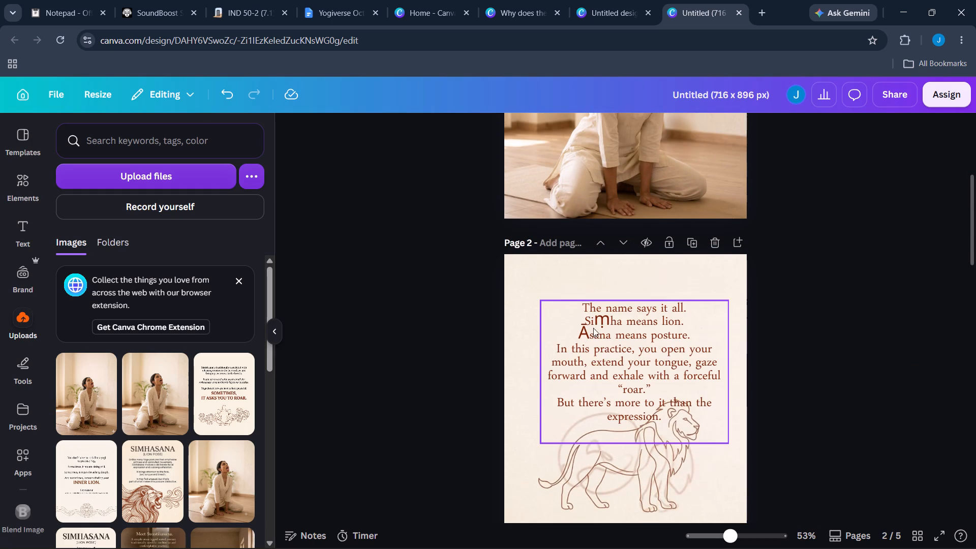
Replace the accented ṃ in "Siṃha" with a plain m in the page 2 text.
{"action": "left_click", "coordinate": [598, 327]}
{"action": "left_click", "coordinate": [612, 323]}
{"action": "key", "text": "BackSpace"}
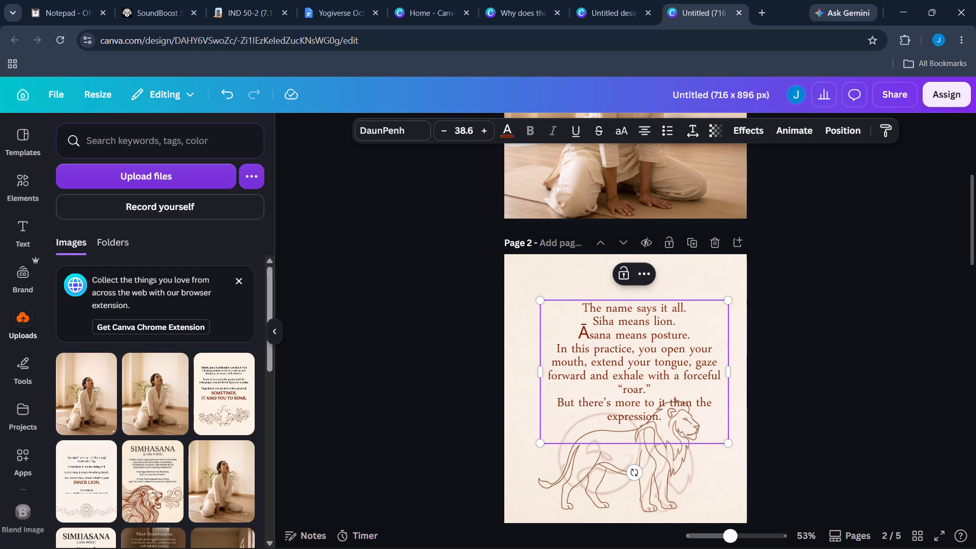
{"action": "key", "text": "m"}
Replace the oversized accented "Ā" in "Āsana" with a plain lowercase a in the page 2 text.
{"action": "key", "text": "Left"}
{"action": "key", "text": "Left"}
{"action": "key", "text": "Left"}
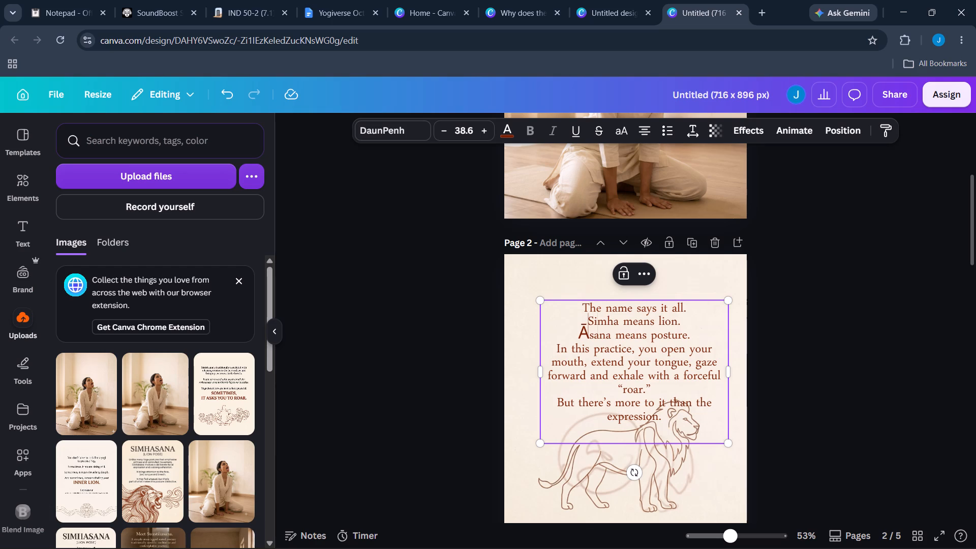
{"action": "key", "text": "BackSpace"}
{"action": "key", "text": "Down"}
{"action": "key", "text": "Down"}
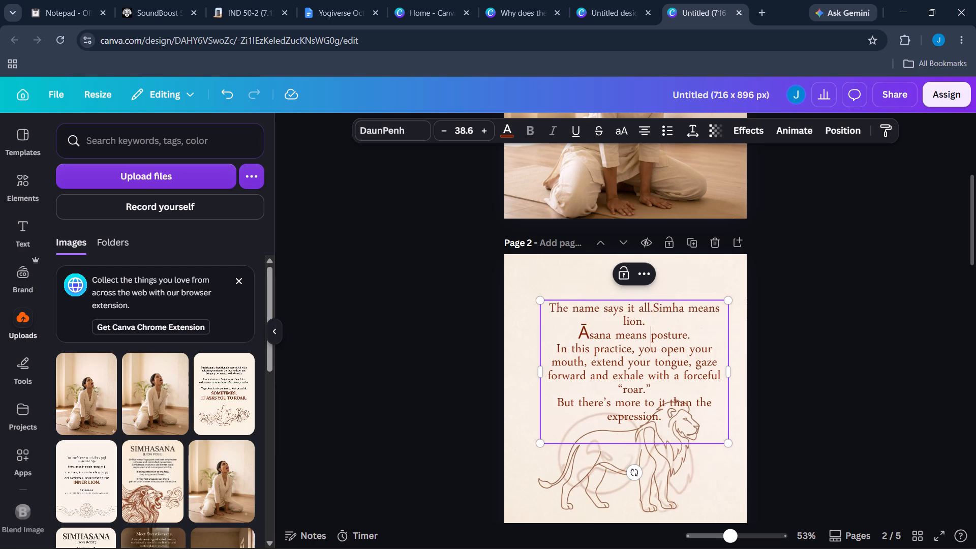
{"action": "key", "text": "Left"}
{"action": "key", "text": "Left"}
{"action": "key", "text": "Left"}
{"action": "key", "text": "Left"}
{"action": "key", "text": "Left"}
{"action": "key", "text": "Left"}
{"action": "key", "text": "Left"}
{"action": "key", "text": "Left"}
{"action": "key", "text": "Left"}
{"action": "key", "text": "Left"}
{"action": "key", "text": "Left"}
{"action": "key", "text": "BackSpace"}
{"action": "key", "text": "a"}
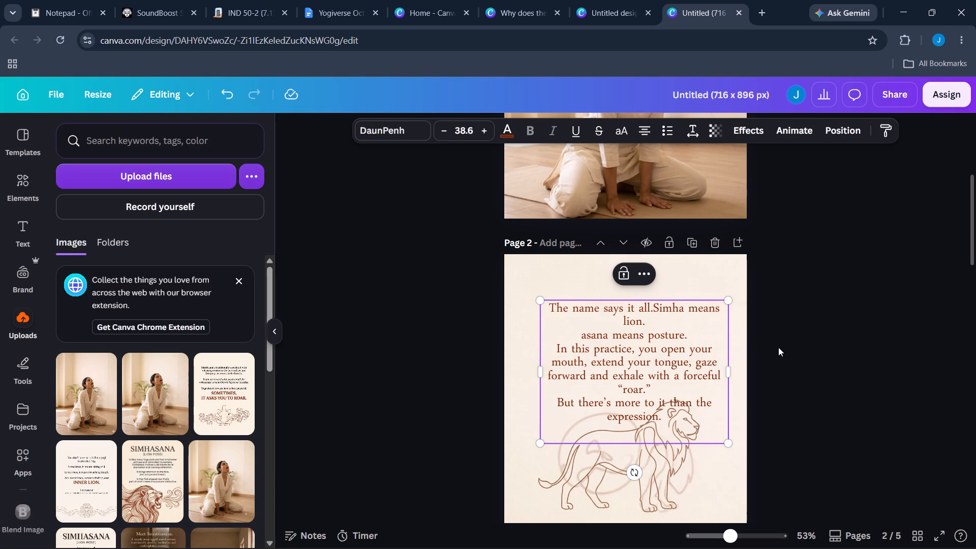
Put the line break back between "The name says it all." and "Simha means lion." on page 2.
{"action": "left_click", "coordinate": [778, 347]}
{"action": "left_click", "coordinate": [656, 307]}
{"action": "left_click", "coordinate": [653, 310]}
{"action": "key", "text": "Return"}
Move the page 2 text block up so its last line sits above the lion drawing.
{"action": "scroll", "coordinate": [688, 338], "scroll_direction": "down", "scroll_amount": 1}
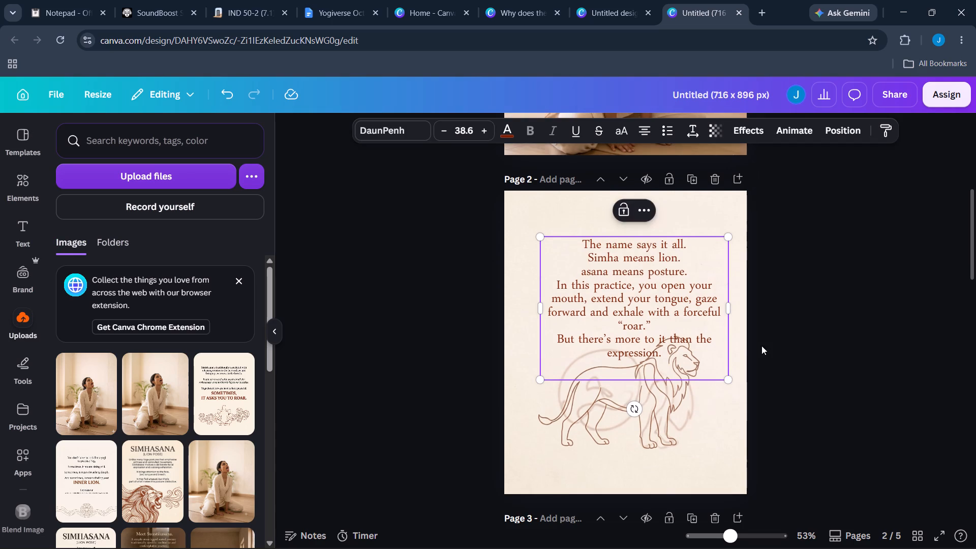
{"action": "left_click", "coordinate": [789, 348]}
{"action": "left_click_drag", "start_coordinate": [687, 329], "coordinate": [680, 305]}
{"action": "left_click", "coordinate": [773, 326]}
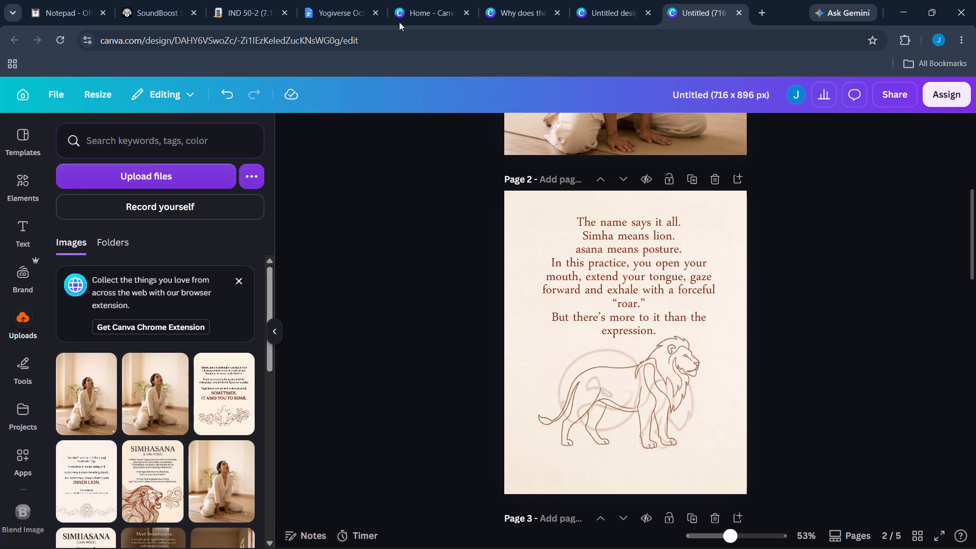
Check the Slide 2 spacing in the Yogiverse October Content document, and add a blank line after "The name says it all." on page 2.
{"action": "left_click", "coordinate": [327, 5]}
{"action": "left_click", "coordinate": [448, 264]}
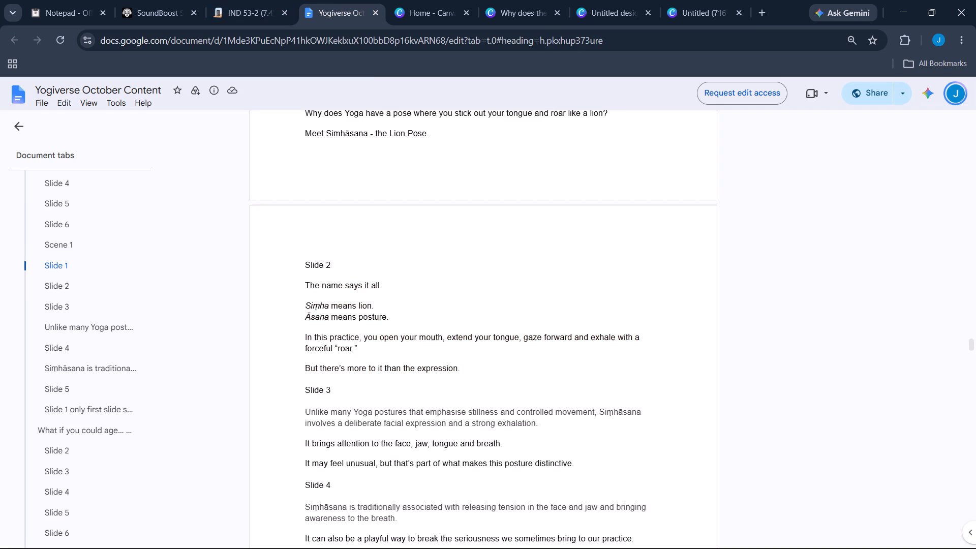
{"action": "left_click", "coordinate": [693, 13]}
{"action": "left_click", "coordinate": [640, 227]}
{"action": "left_click", "coordinate": [676, 224]}
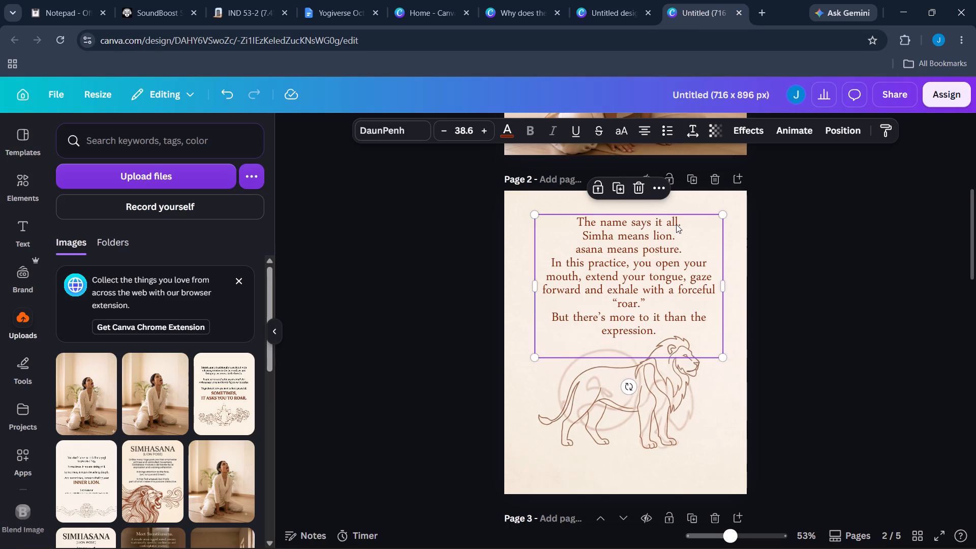
{"action": "left_click", "coordinate": [688, 222]}
{"action": "key", "text": "Return"}
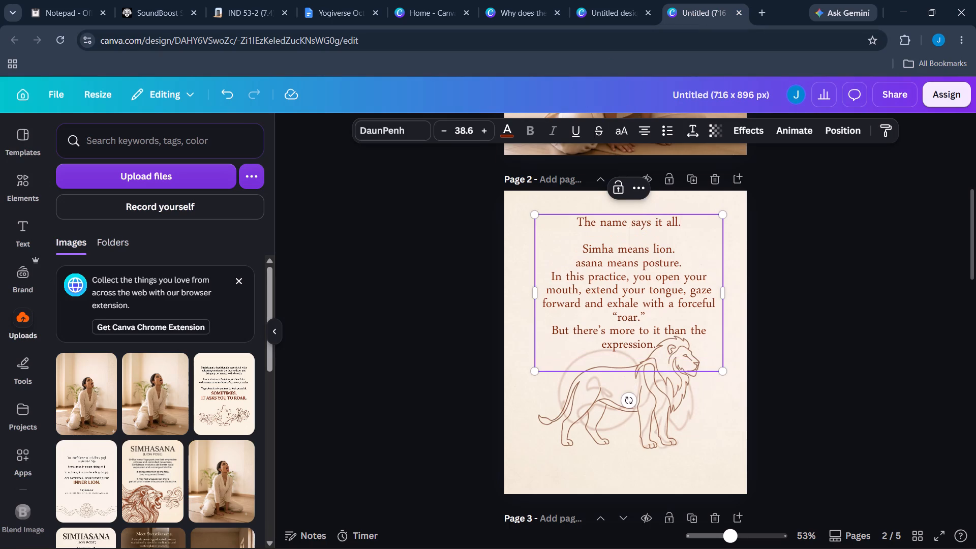
Close the leftover 825 × 1024 px Untitled design and return to the 716 × 896 px design.
{"action": "left_click", "coordinate": [330, 0]}
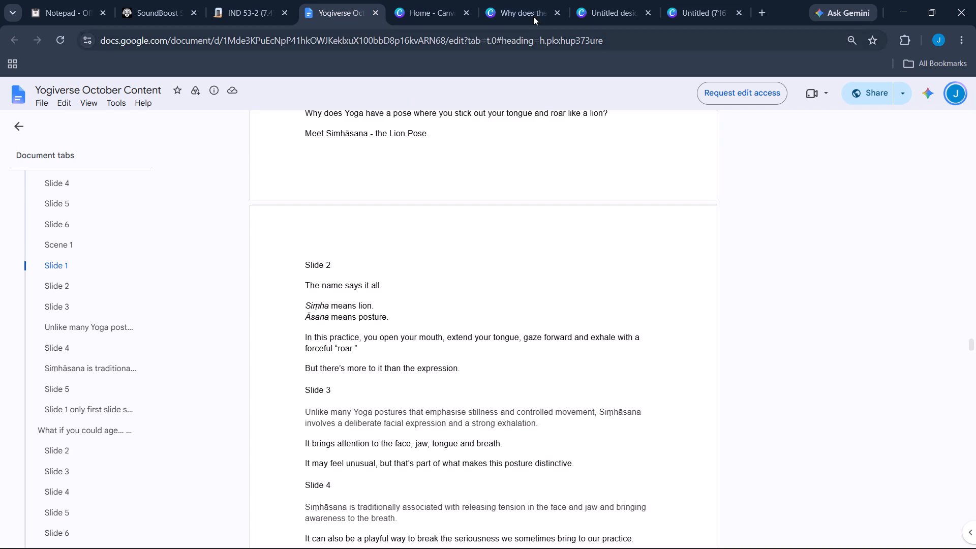
{"action": "left_click", "coordinate": [622, 0]}
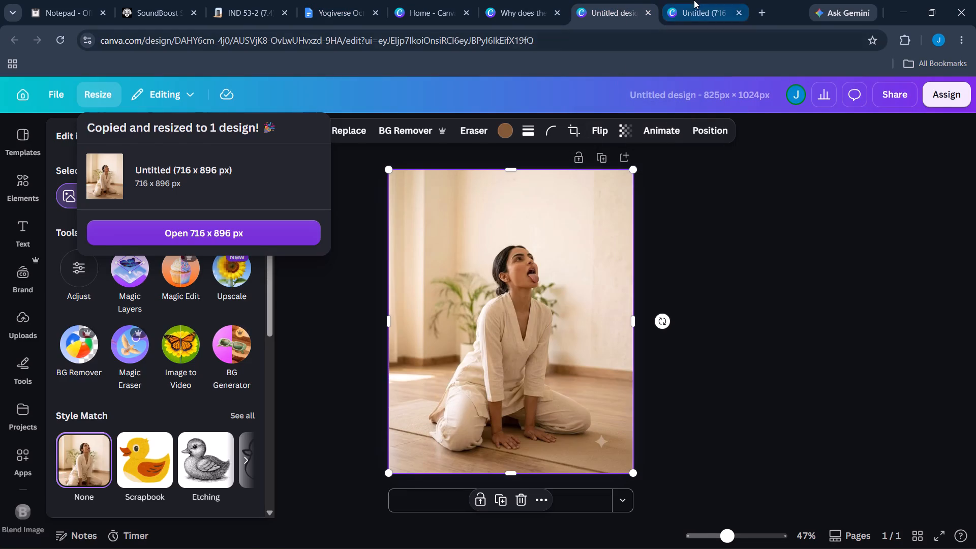
{"action": "left_click", "coordinate": [694, 0]}
{"action": "left_click", "coordinate": [649, 11]}
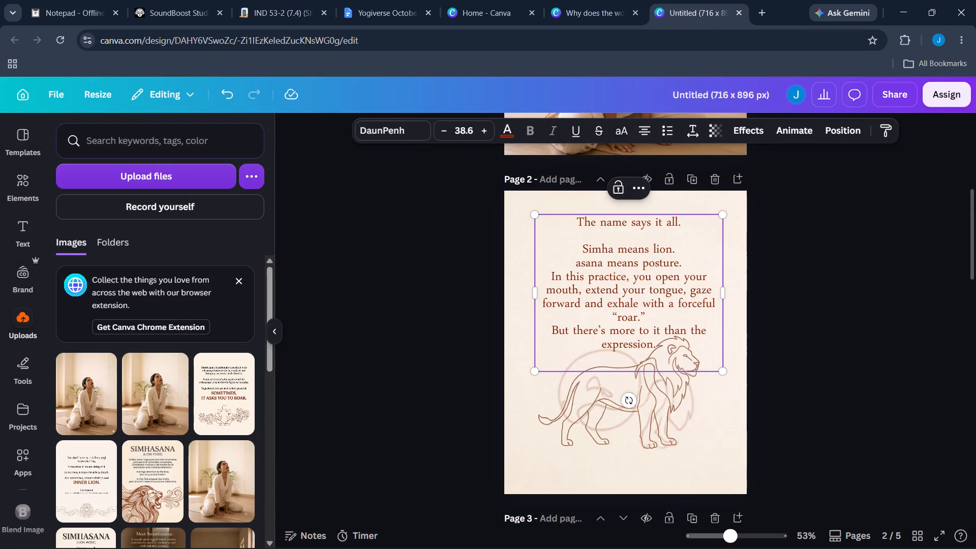
Add a blank line after "asana means posture." on page 2 and compare the spacing with the document's Slide 2.
{"action": "left_click", "coordinate": [694, 261]}
{"action": "key", "text": "Return"}
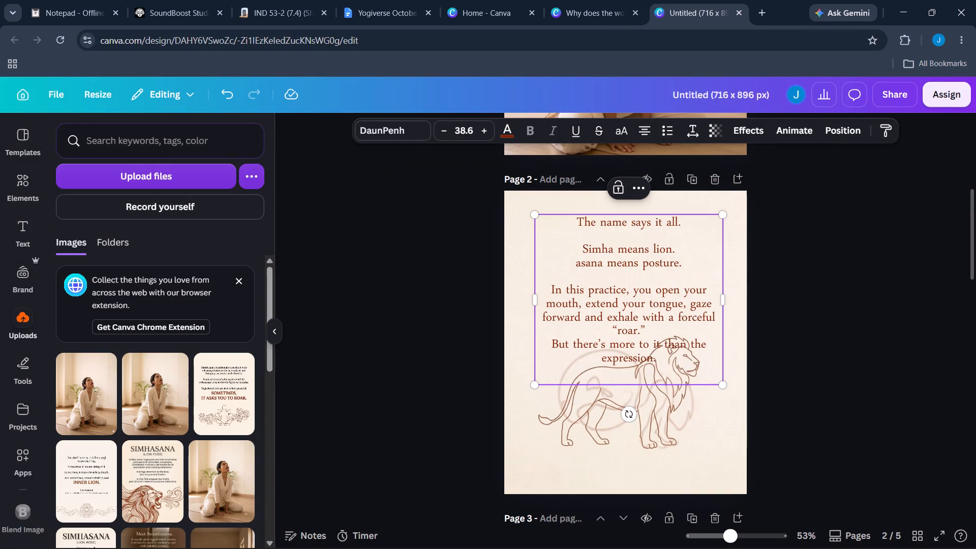
{"action": "left_click", "coordinate": [350, 2]}
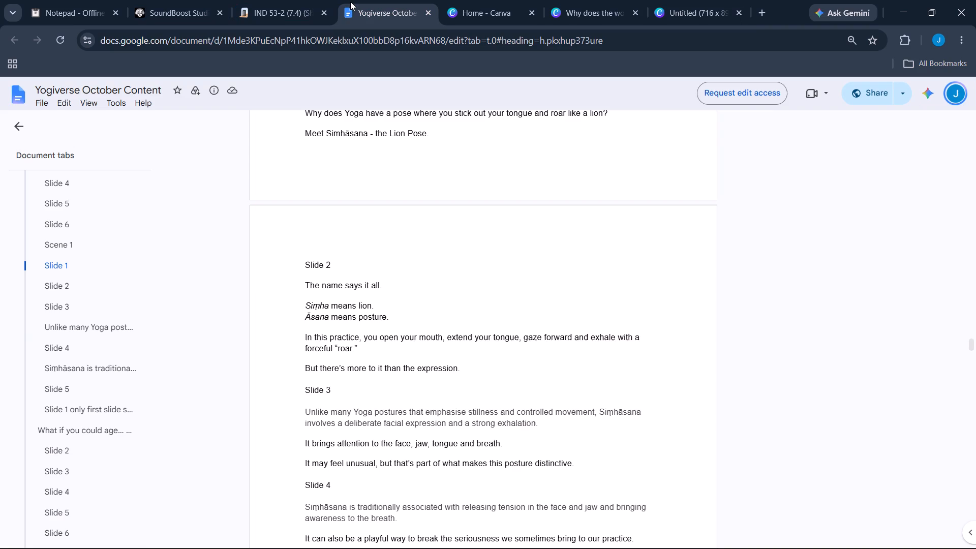
{"action": "left_click", "coordinate": [291, 0]}
{"action": "left_click", "coordinate": [371, 0]}
{"action": "left_click", "coordinate": [688, 0]}
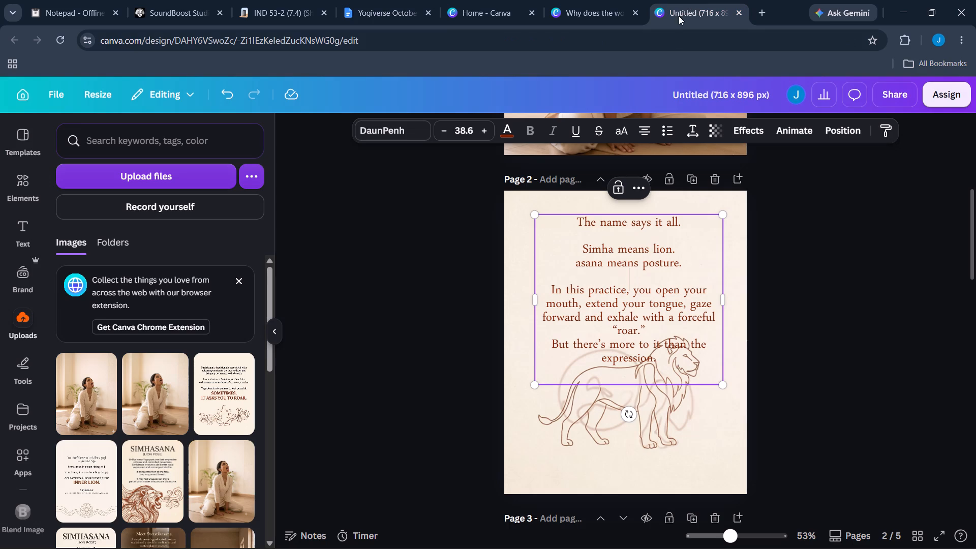
Separate the page 2 elements by moving the text block slightly up and the lion drawing down.
{"action": "left_click", "coordinate": [798, 350]}
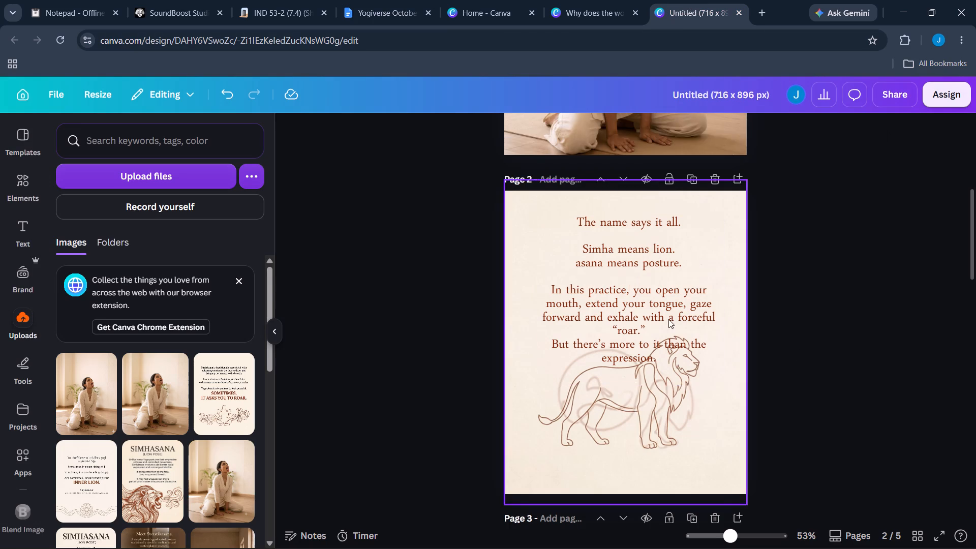
{"action": "left_click_drag", "start_coordinate": [668, 318], "coordinate": [669, 306]}
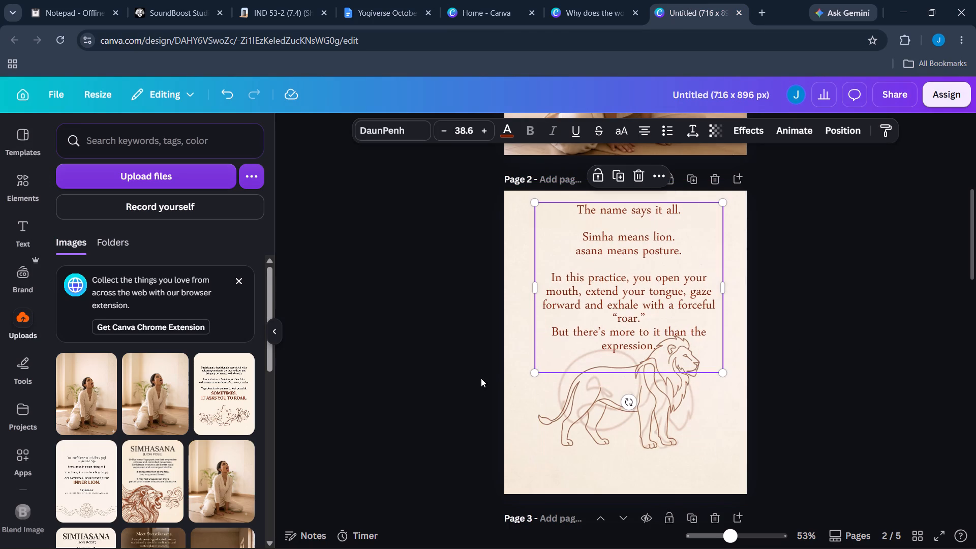
{"action": "left_click_drag", "start_coordinate": [481, 378], "coordinate": [666, 418]}
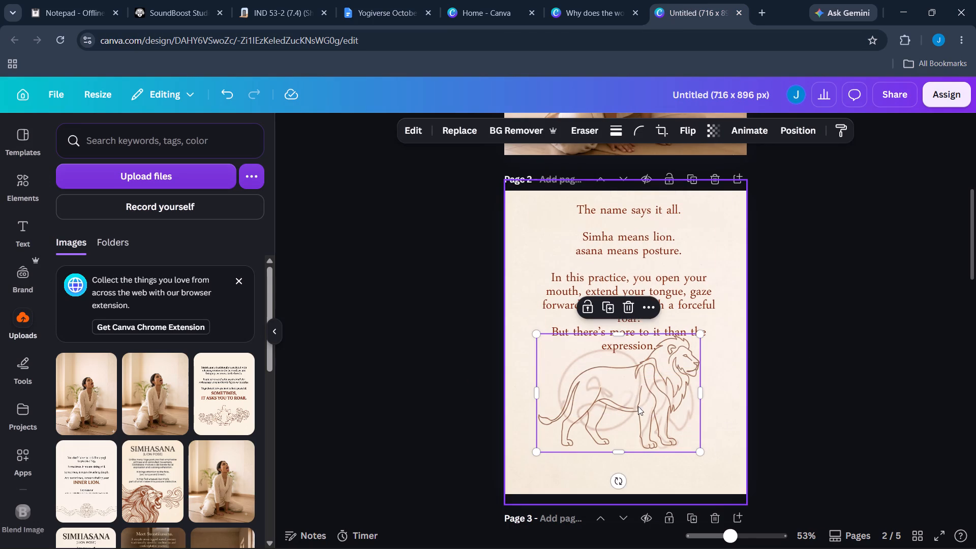
{"action": "left_click_drag", "start_coordinate": [627, 406], "coordinate": [628, 414]}
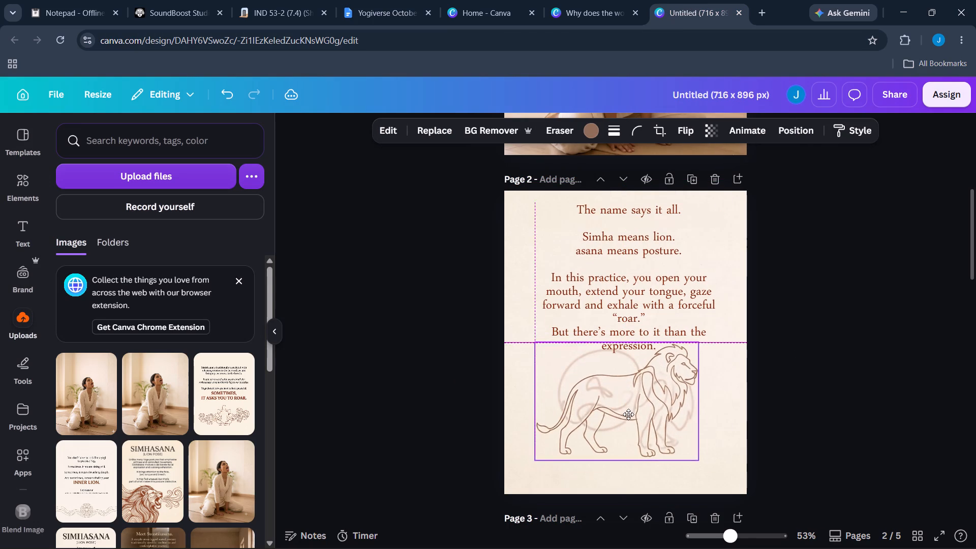
{"action": "left_click_drag", "start_coordinate": [628, 414], "coordinate": [635, 423]}
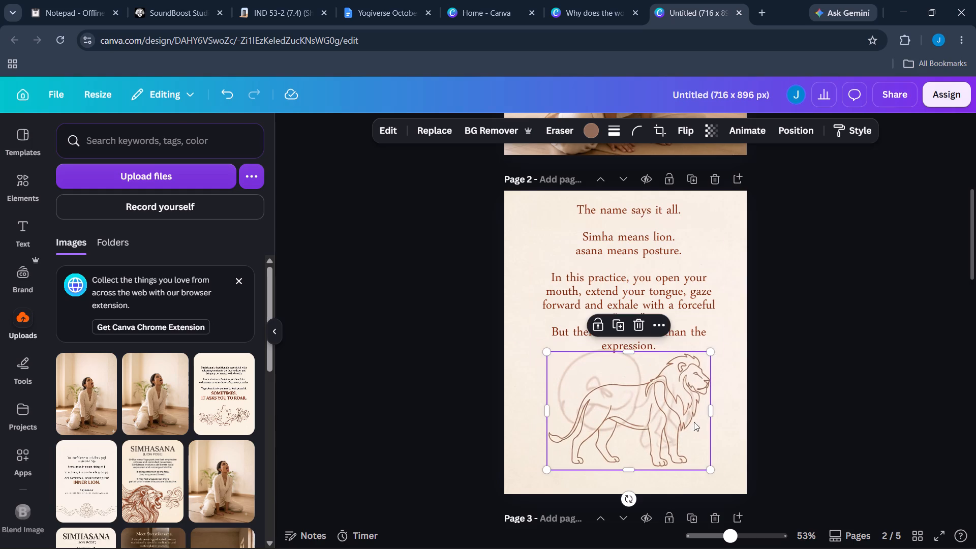
{"action": "left_click", "coordinate": [851, 405]}
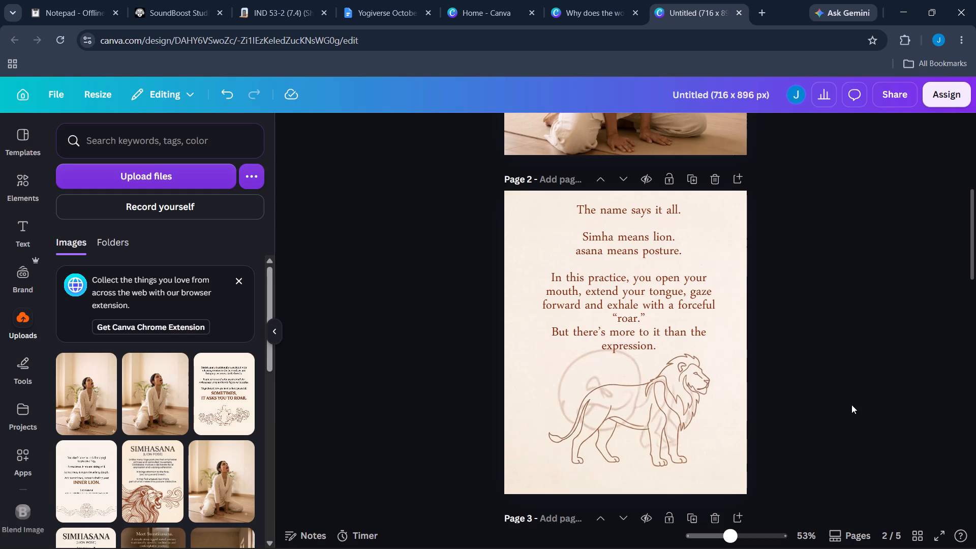
Lower the page 2 text block slightly and center it horizontally on the page.
{"action": "left_click_drag", "start_coordinate": [656, 288], "coordinate": [657, 295]}
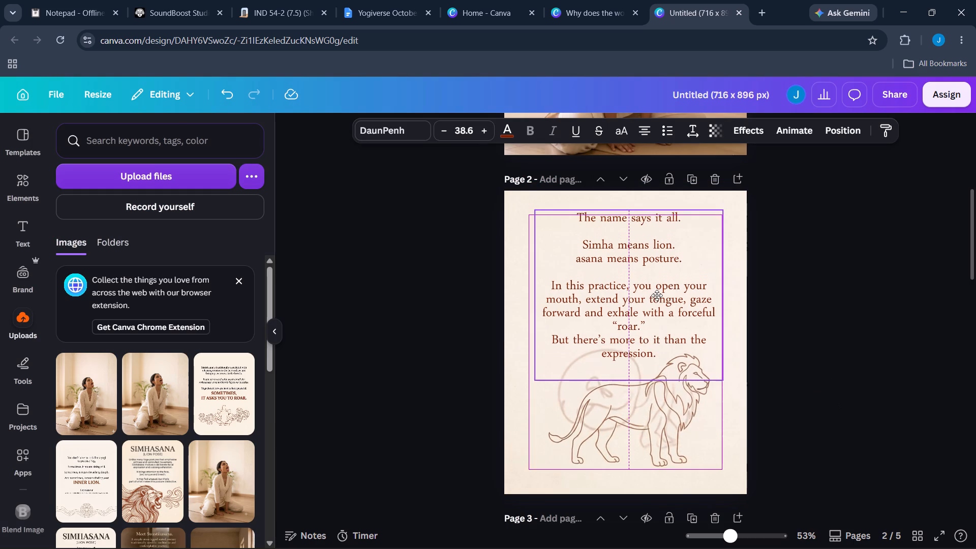
{"action": "left_click_drag", "start_coordinate": [657, 295], "coordinate": [652, 295]}
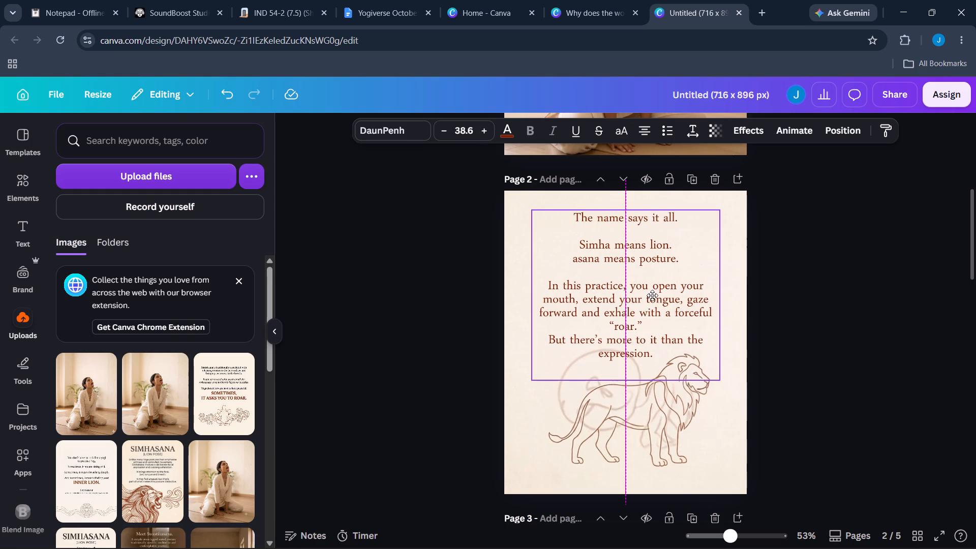
{"action": "left_click_drag", "start_coordinate": [652, 295], "coordinate": [652, 296]}
{"action": "left_click", "coordinate": [758, 311]}
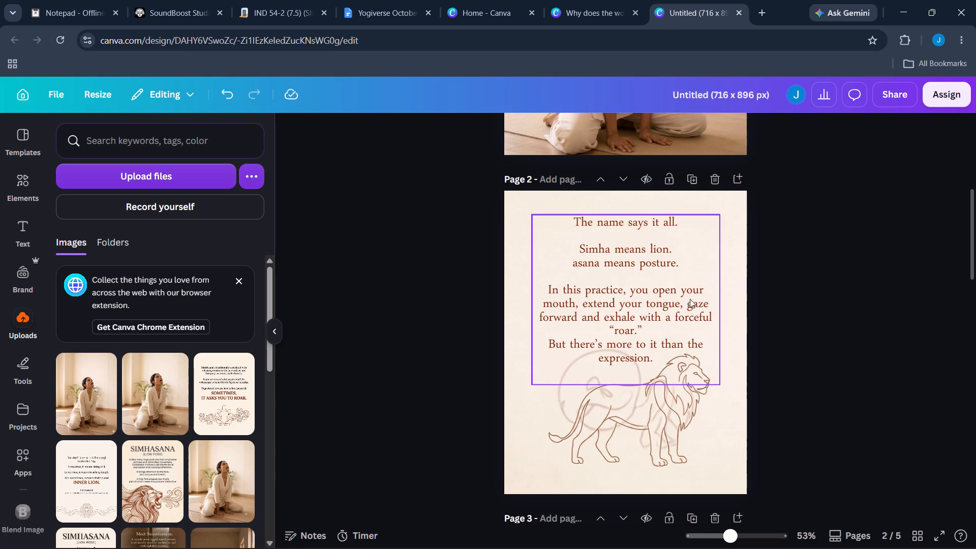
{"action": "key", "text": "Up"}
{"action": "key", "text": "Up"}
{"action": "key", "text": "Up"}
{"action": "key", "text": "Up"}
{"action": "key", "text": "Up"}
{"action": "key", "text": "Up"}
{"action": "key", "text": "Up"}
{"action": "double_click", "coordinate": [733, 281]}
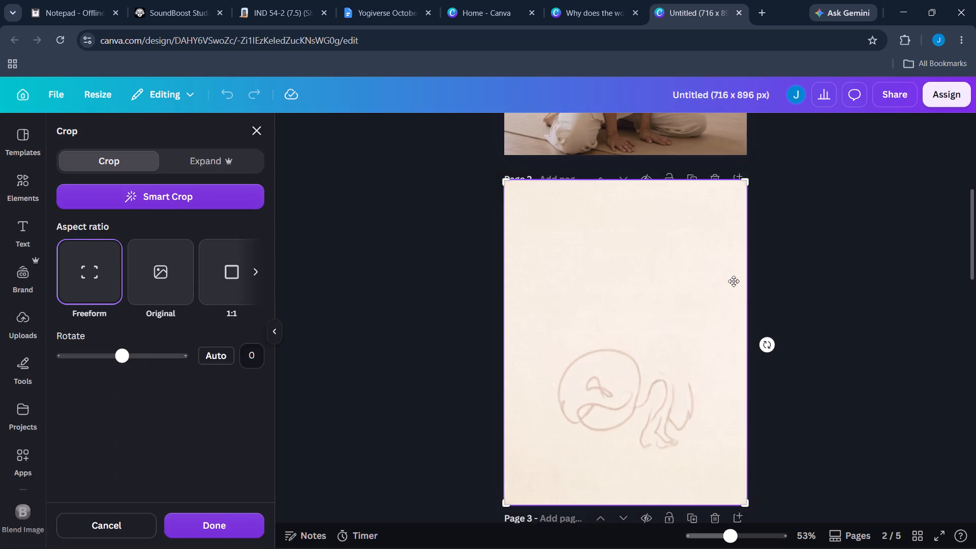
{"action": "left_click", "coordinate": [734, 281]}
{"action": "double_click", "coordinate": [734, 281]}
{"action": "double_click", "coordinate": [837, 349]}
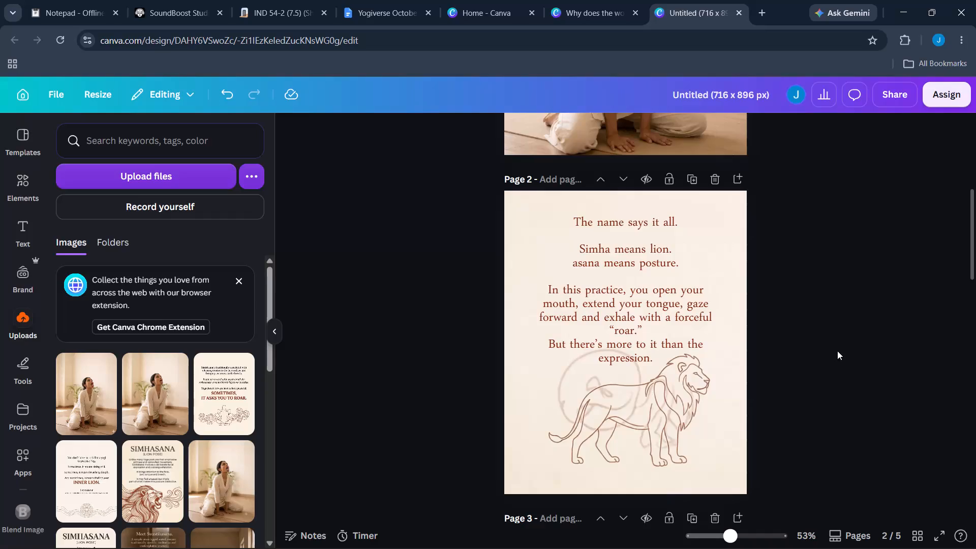
Move the SIMHASANA title, "(LION POSE)" and all three body paragraphs off page 3, leaving the roaring lion artwork.
{"action": "scroll", "coordinate": [844, 350], "scroll_direction": "up", "scroll_amount": 1}
{"action": "scroll", "coordinate": [860, 325], "scroll_direction": "down", "scroll_amount": 7}
{"action": "scroll", "coordinate": [855, 325], "scroll_direction": "up", "scroll_amount": 4}
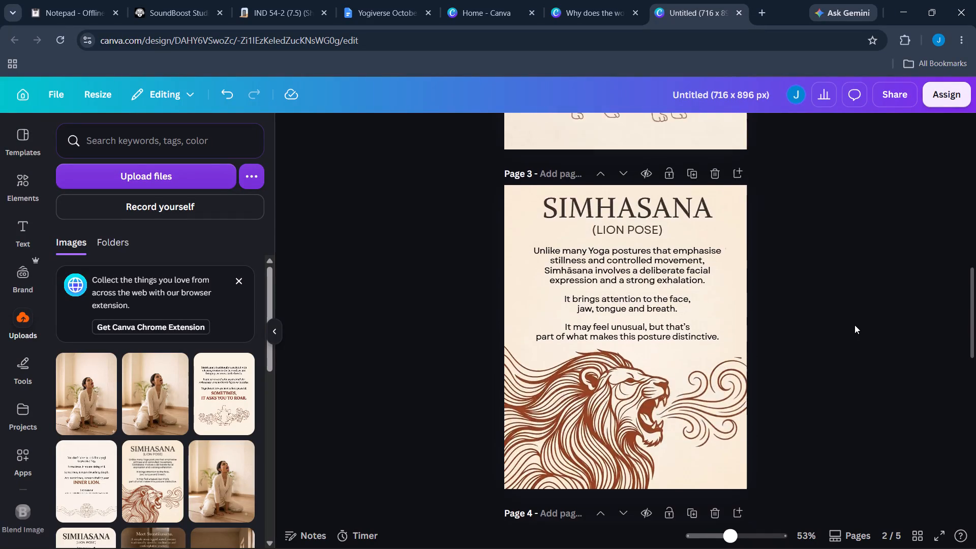
{"action": "scroll", "coordinate": [770, 321], "scroll_direction": "down", "scroll_amount": 2}
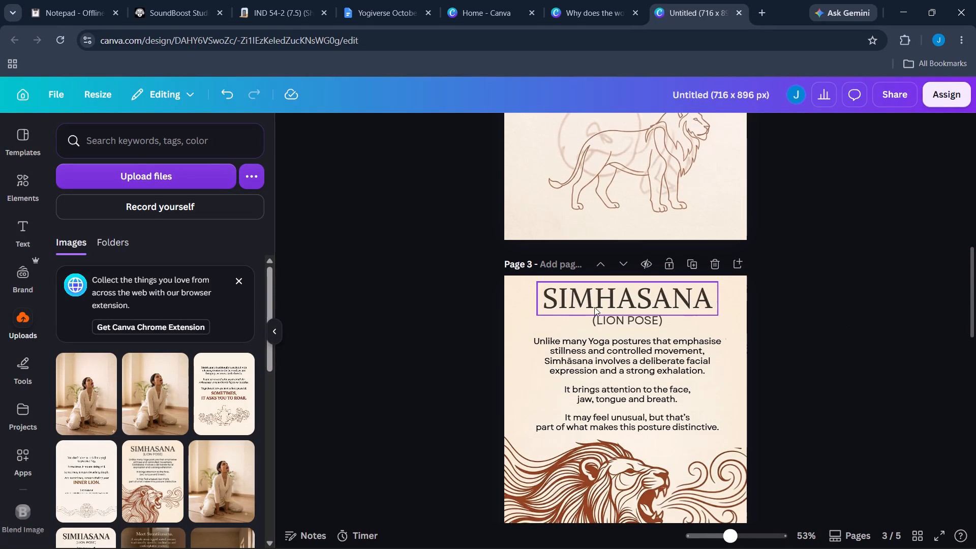
{"action": "left_click_drag", "start_coordinate": [592, 305], "coordinate": [262, 291]}
{"action": "left_click_drag", "start_coordinate": [577, 357], "coordinate": [231, 336]}
{"action": "left_click_drag", "start_coordinate": [575, 390], "coordinate": [218, 358]}
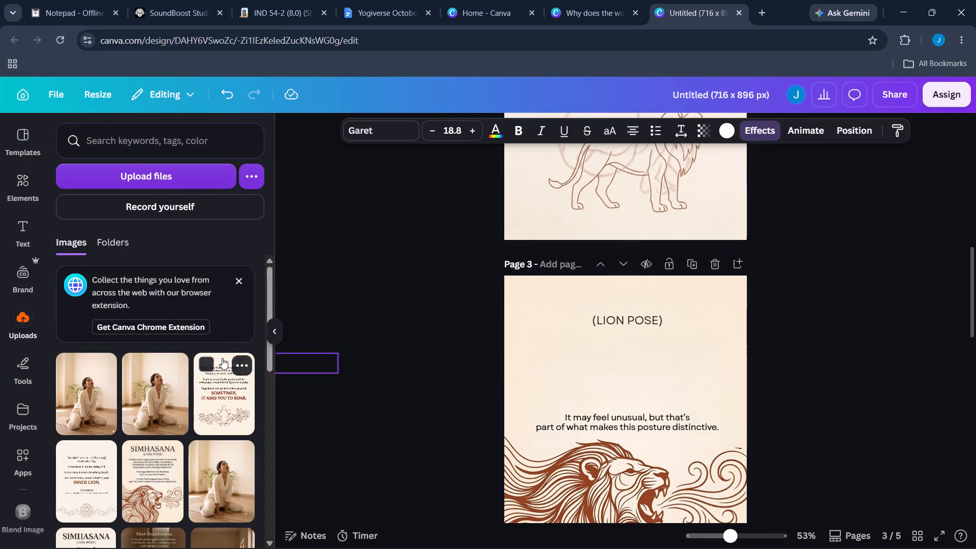
{"action": "left_click_drag", "start_coordinate": [603, 425], "coordinate": [306, 380]}
{"action": "left_click_drag", "start_coordinate": [613, 322], "coordinate": [970, 328]}
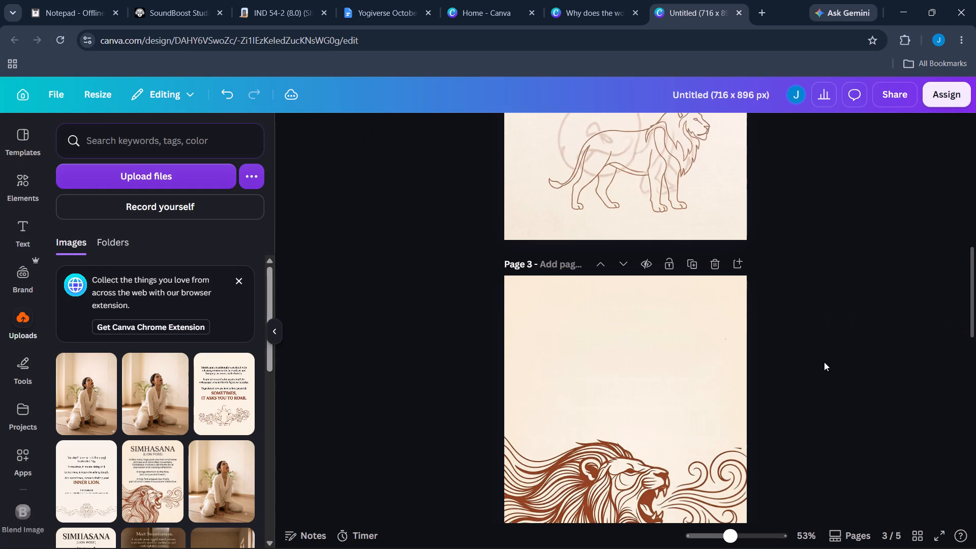
{"action": "scroll", "coordinate": [813, 364], "scroll_direction": "down", "scroll_amount": 3}
{"action": "scroll", "coordinate": [812, 364], "scroll_direction": "up", "scroll_amount": 5}
{"action": "scroll", "coordinate": [804, 367], "scroll_direction": "down", "scroll_amount": 2}
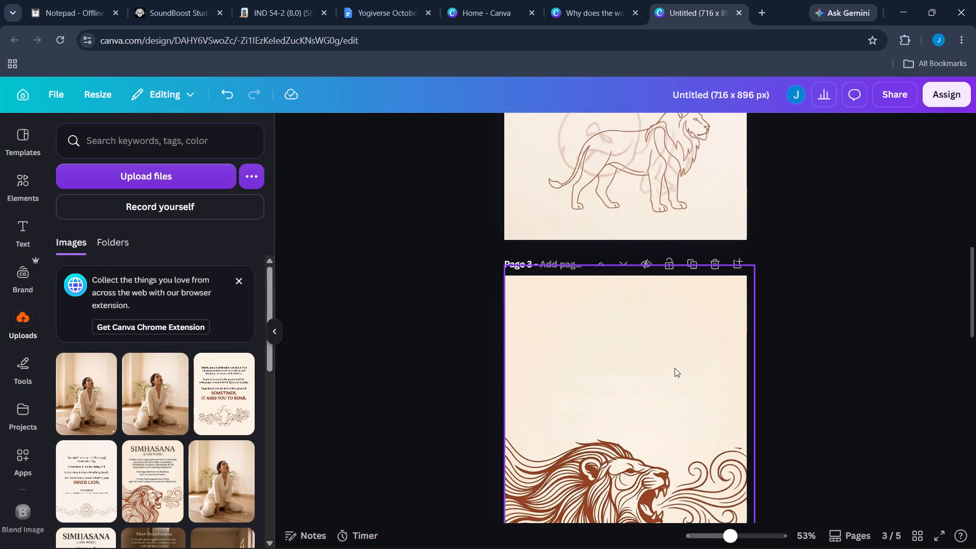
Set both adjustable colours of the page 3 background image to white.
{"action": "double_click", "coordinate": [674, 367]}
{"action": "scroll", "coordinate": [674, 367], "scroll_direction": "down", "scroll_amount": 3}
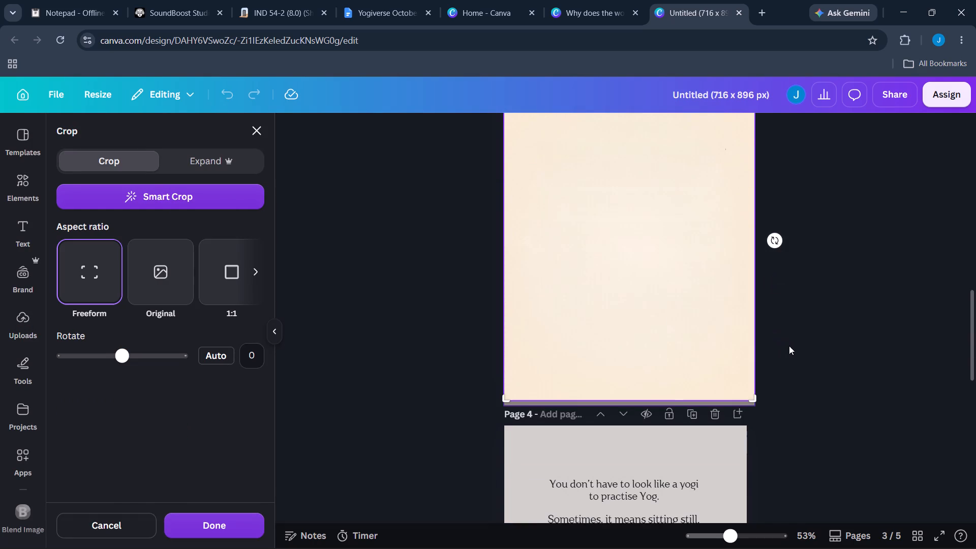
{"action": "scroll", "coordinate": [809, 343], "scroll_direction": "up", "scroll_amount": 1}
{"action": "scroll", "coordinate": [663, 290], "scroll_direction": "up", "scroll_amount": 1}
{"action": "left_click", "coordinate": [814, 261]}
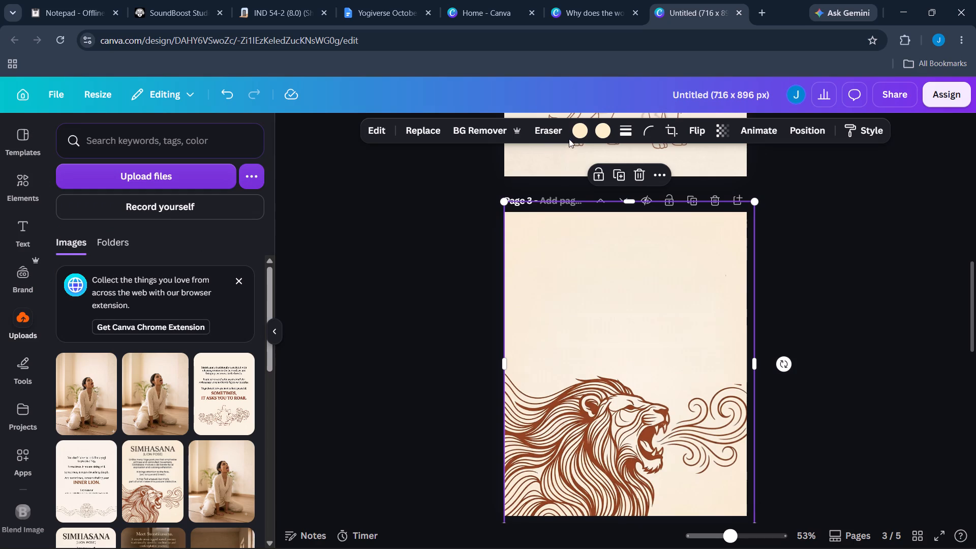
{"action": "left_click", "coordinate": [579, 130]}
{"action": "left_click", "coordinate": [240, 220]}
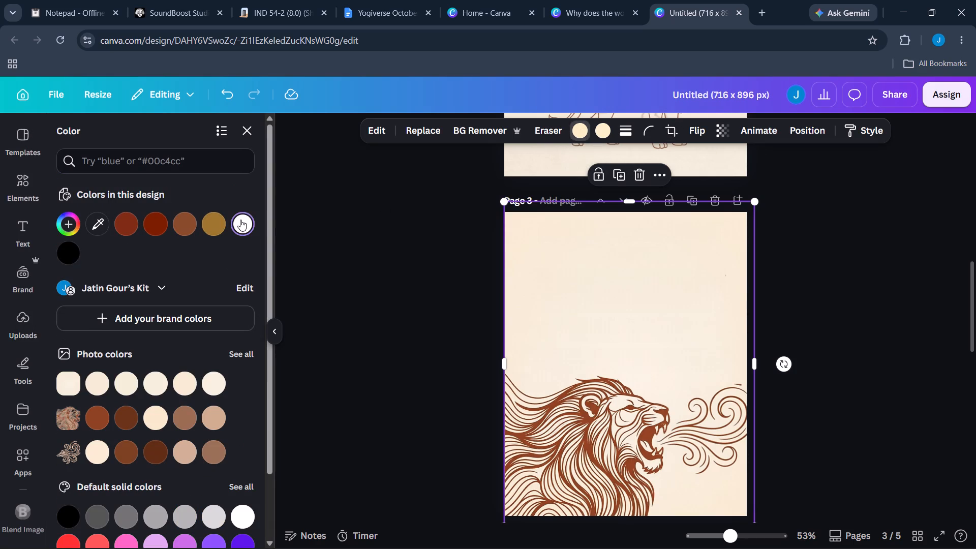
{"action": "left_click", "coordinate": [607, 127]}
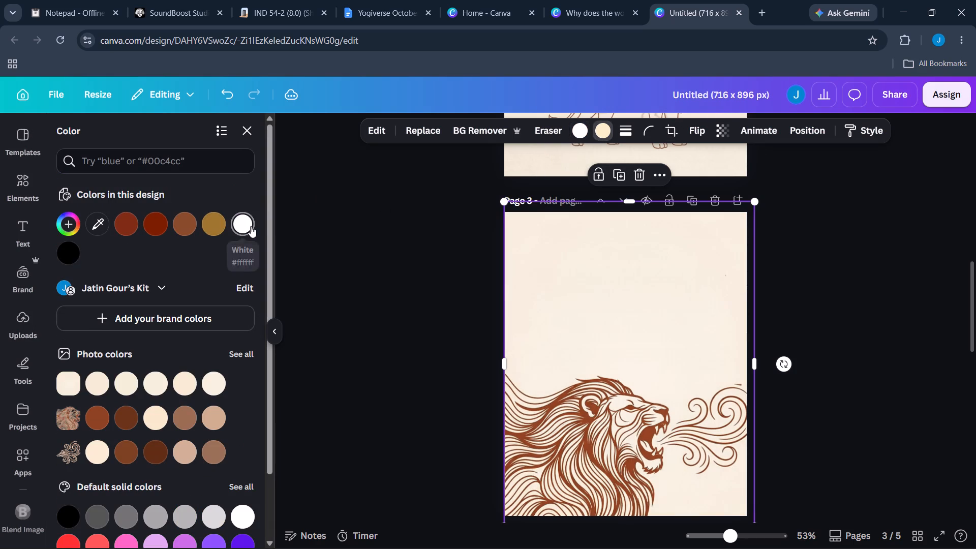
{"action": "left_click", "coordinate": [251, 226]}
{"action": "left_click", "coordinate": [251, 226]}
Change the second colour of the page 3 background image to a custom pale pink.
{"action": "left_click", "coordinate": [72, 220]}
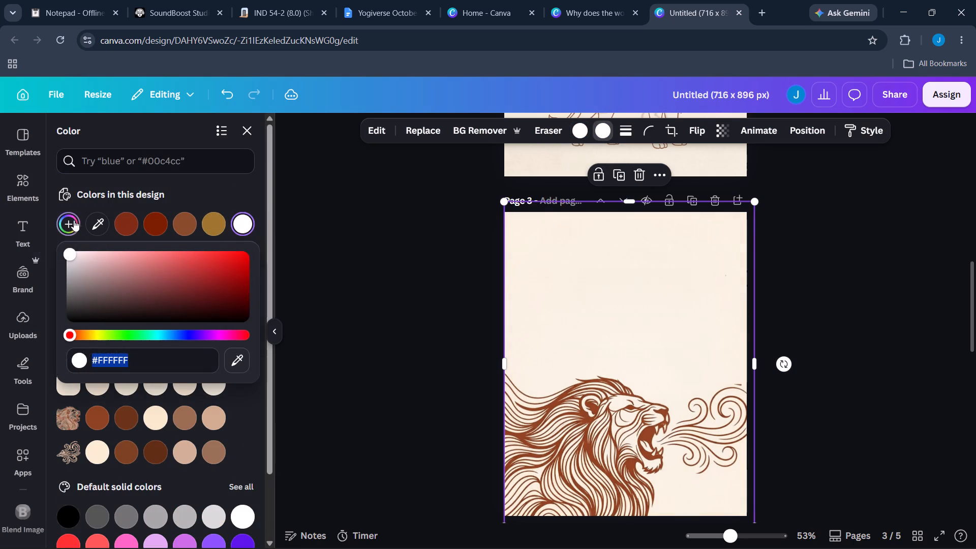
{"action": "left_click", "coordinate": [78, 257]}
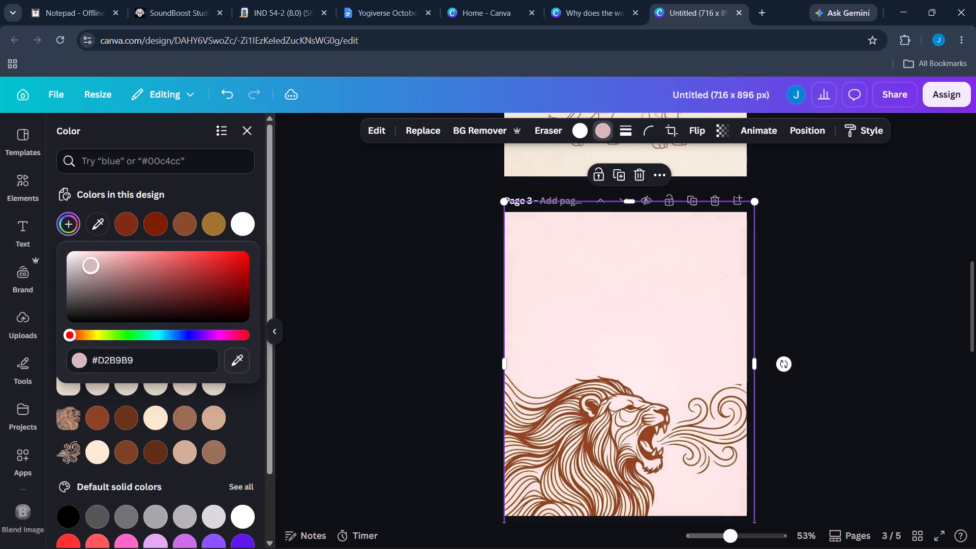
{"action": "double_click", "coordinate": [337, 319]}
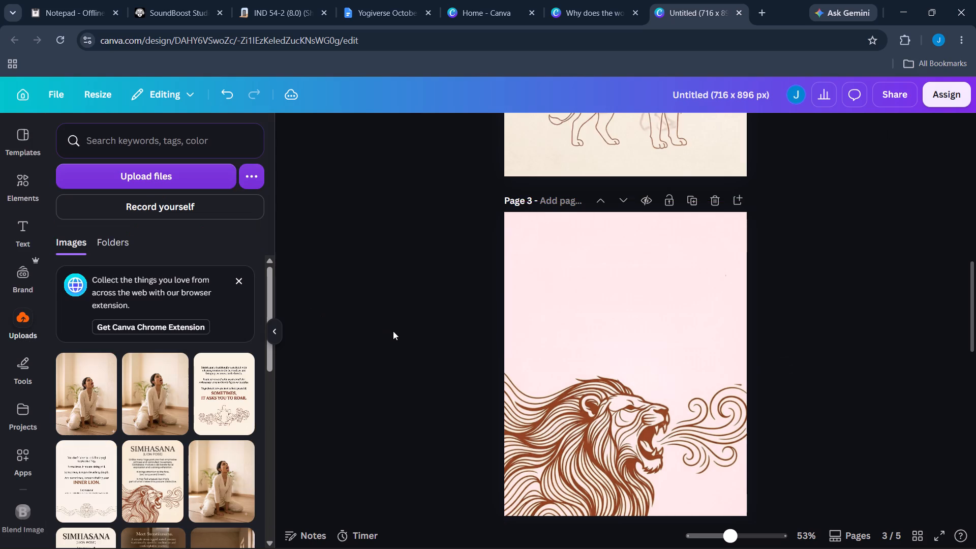
Compare the page 2 and page 3 backgrounds and check the colour options of the page 2 background image.
{"action": "scroll", "coordinate": [393, 331], "scroll_direction": "up", "scroll_amount": 4}
{"action": "scroll", "coordinate": [393, 331], "scroll_direction": "down", "scroll_amount": 6}
{"action": "scroll", "coordinate": [393, 331], "scroll_direction": "up", "scroll_amount": 8}
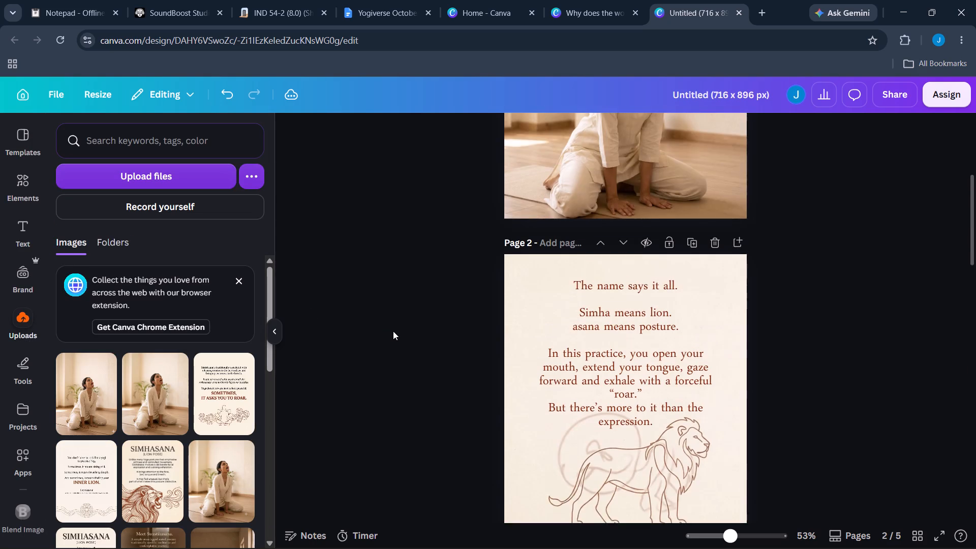
{"action": "scroll", "coordinate": [393, 331], "scroll_direction": "down", "scroll_amount": 3}
{"action": "left_click", "coordinate": [742, 303]}
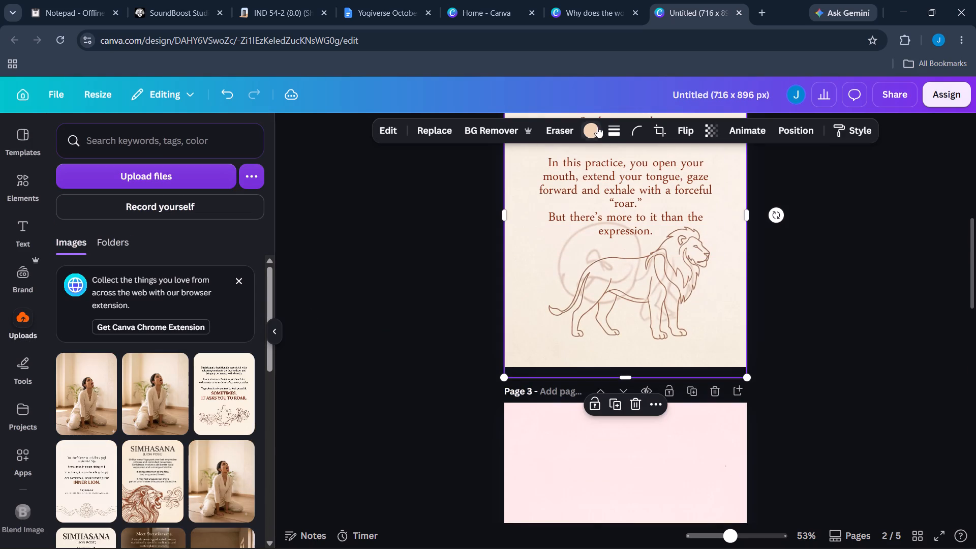
{"action": "left_click", "coordinate": [596, 127]}
{"action": "left_click", "coordinate": [590, 126]}
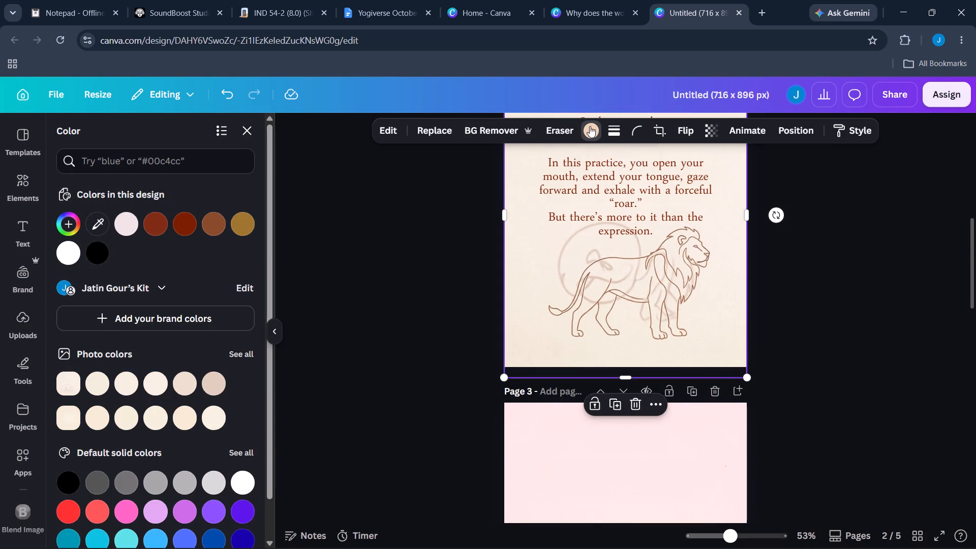
{"action": "left_click", "coordinate": [590, 126]}
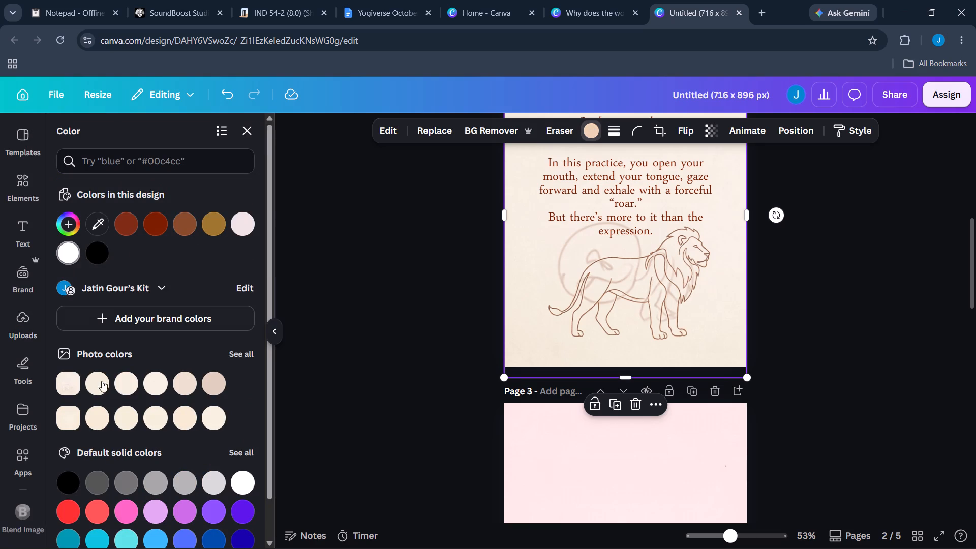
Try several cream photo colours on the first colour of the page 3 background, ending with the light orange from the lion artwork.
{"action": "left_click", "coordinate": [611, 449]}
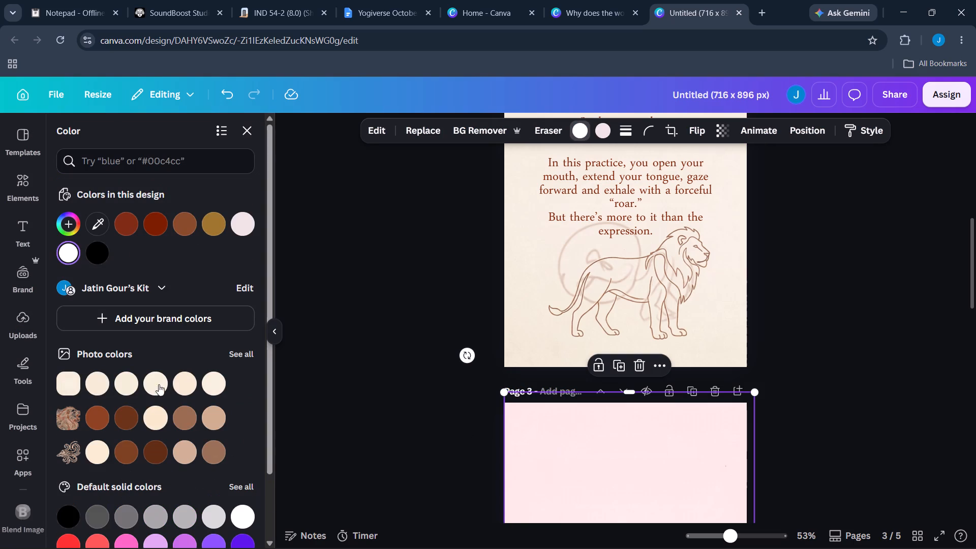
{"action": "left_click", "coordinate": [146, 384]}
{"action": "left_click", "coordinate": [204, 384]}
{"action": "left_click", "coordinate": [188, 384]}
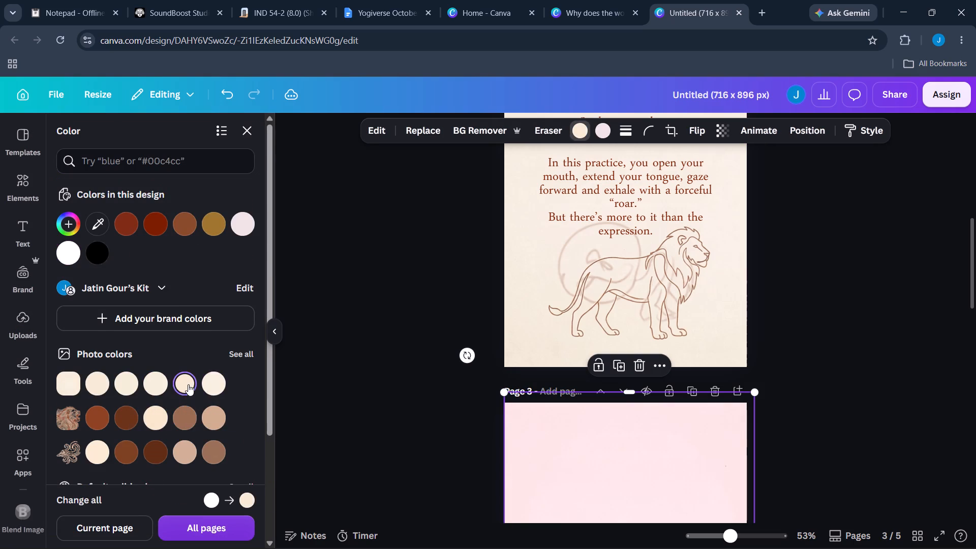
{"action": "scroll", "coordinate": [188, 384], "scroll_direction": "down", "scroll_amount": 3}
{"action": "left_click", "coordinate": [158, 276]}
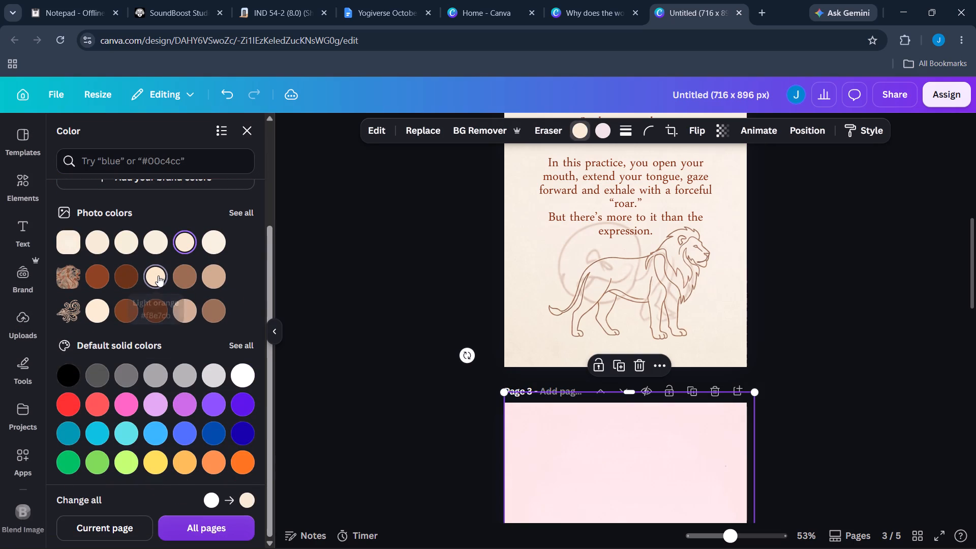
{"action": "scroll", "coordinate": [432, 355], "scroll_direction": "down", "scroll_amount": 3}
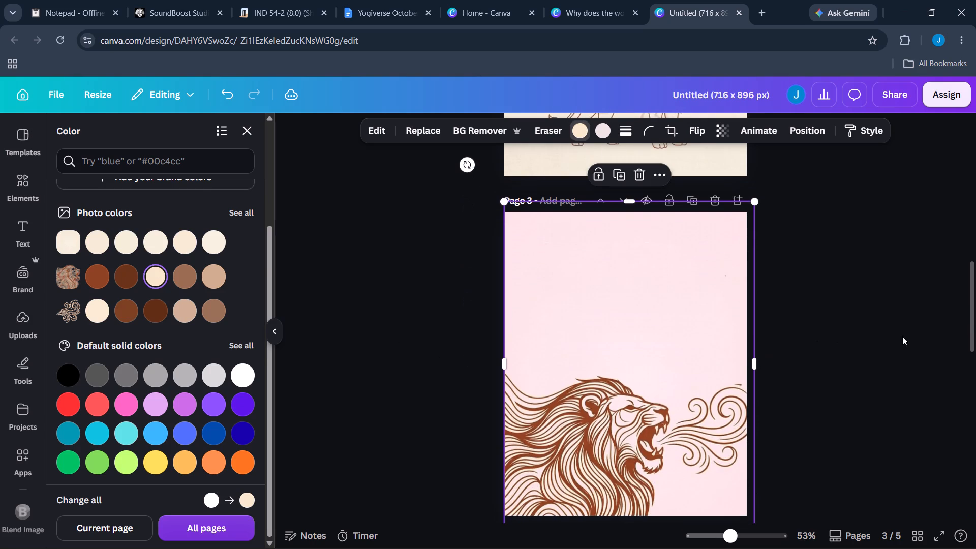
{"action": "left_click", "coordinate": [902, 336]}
Duplicate the page 2 text block onto page 3 and center it horizontally in the upper area above the roaring lion.
{"action": "scroll", "coordinate": [814, 342], "scroll_direction": "up", "scroll_amount": 5}
{"action": "left_click", "coordinate": [659, 321]}
{"action": "left_click", "coordinate": [618, 184]}
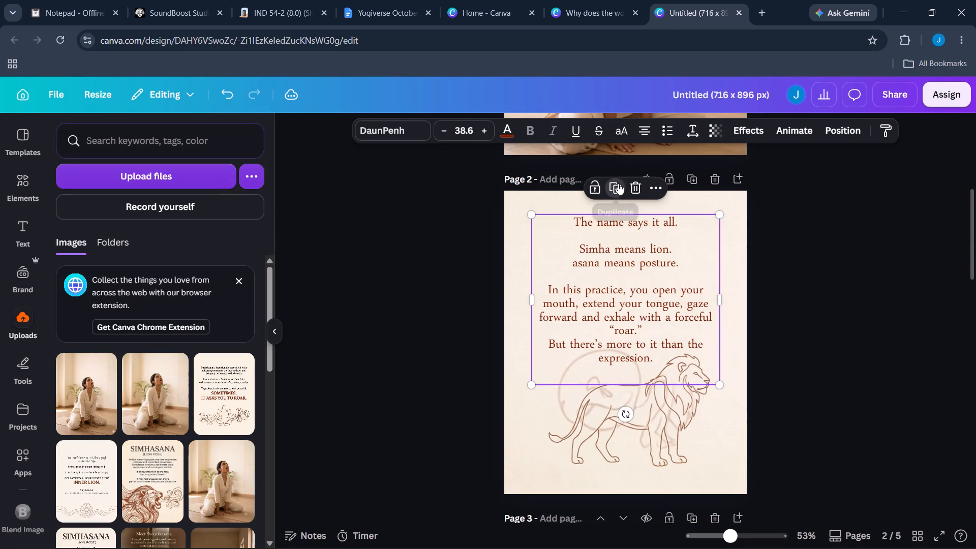
{"action": "left_click_drag", "start_coordinate": [625, 290], "coordinate": [629, 301]}
{"action": "scroll", "coordinate": [631, 331], "scroll_direction": "down", "scroll_amount": 4}
{"action": "scroll", "coordinate": [630, 302], "scroll_direction": "up", "scroll_amount": 2}
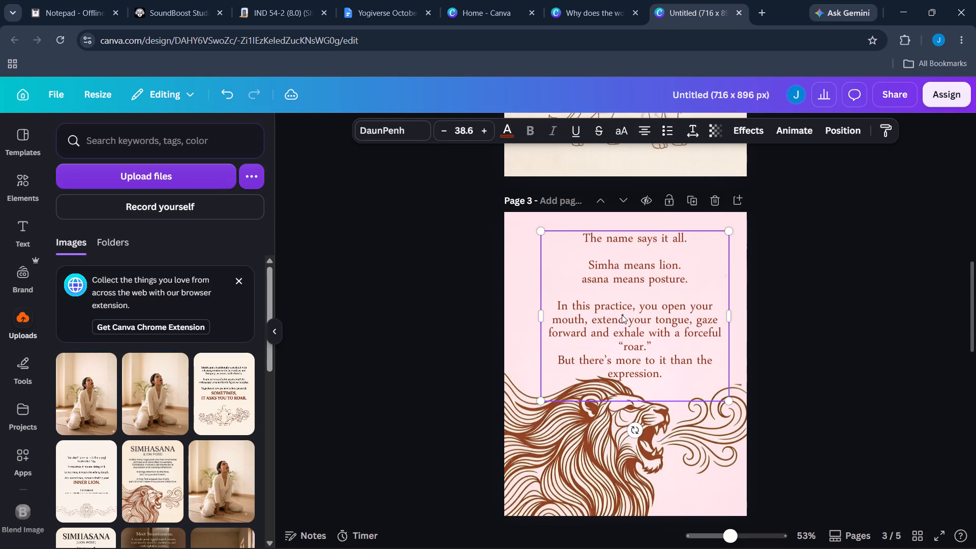
{"action": "left_click_drag", "start_coordinate": [631, 318], "coordinate": [621, 318]}
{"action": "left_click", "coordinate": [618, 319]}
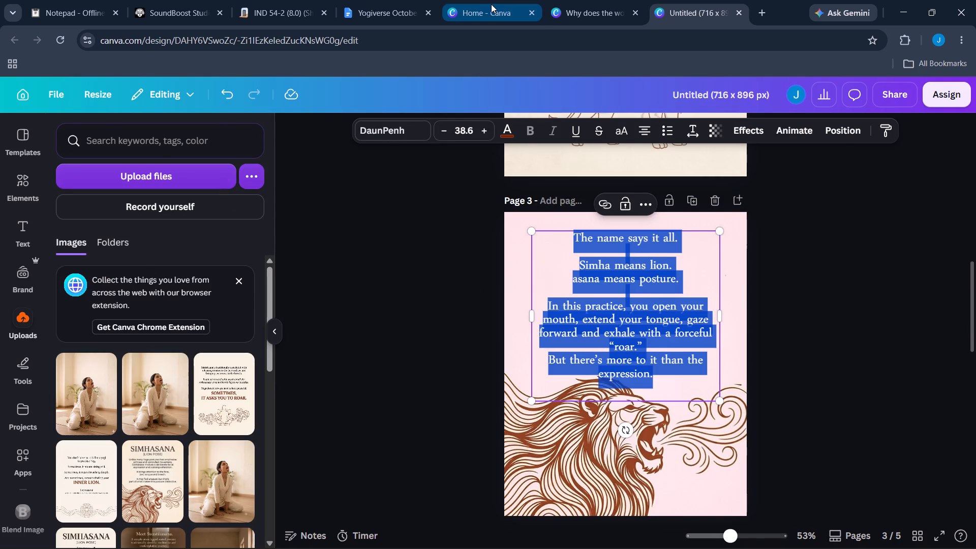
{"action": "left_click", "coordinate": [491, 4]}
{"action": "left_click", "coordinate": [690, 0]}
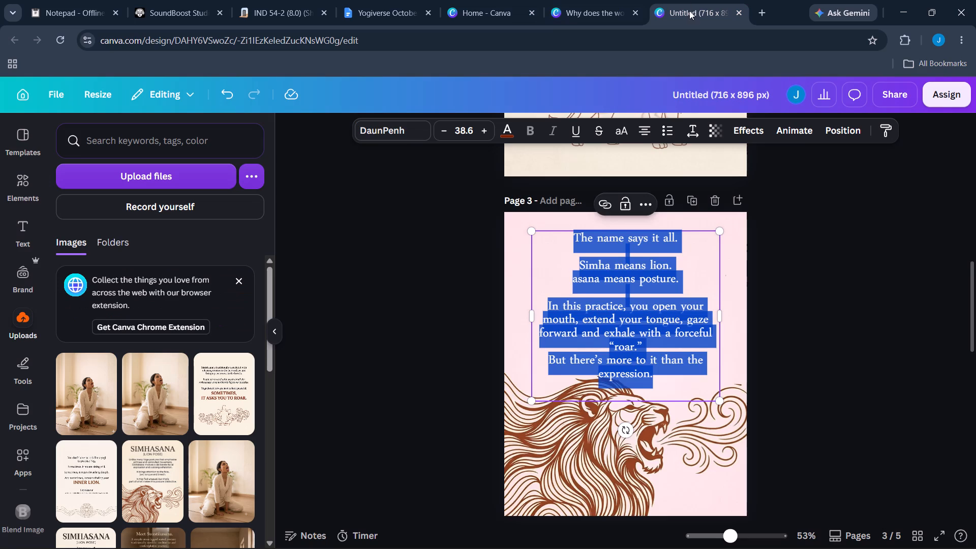
Duplicate the page 2 background image, shorten the copy from its bottom edge, and move it to the top of page 3.
{"action": "scroll", "coordinate": [697, 333], "scroll_direction": "up", "scroll_amount": 5}
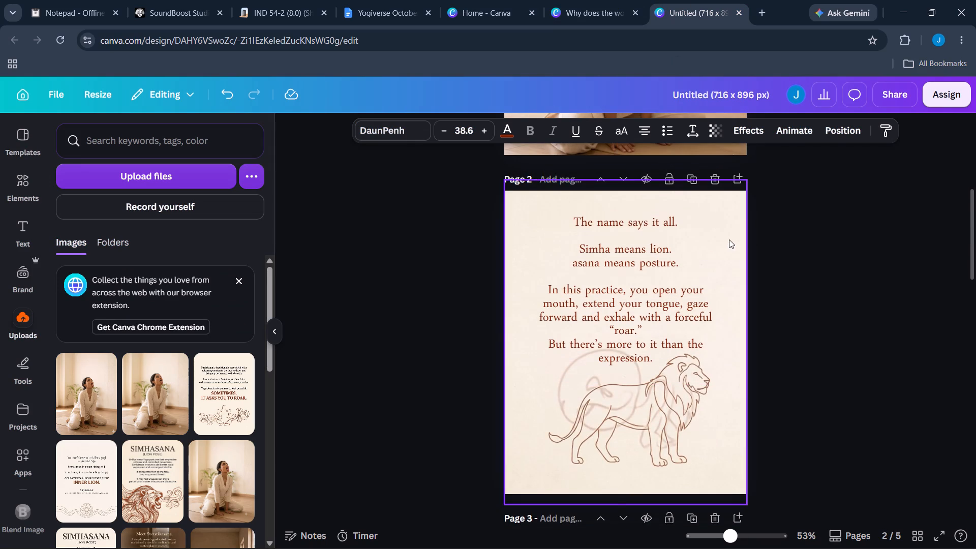
{"action": "left_click", "coordinate": [729, 239]}
{"action": "double_click", "coordinate": [729, 239]}
{"action": "double_click", "coordinate": [729, 239]}
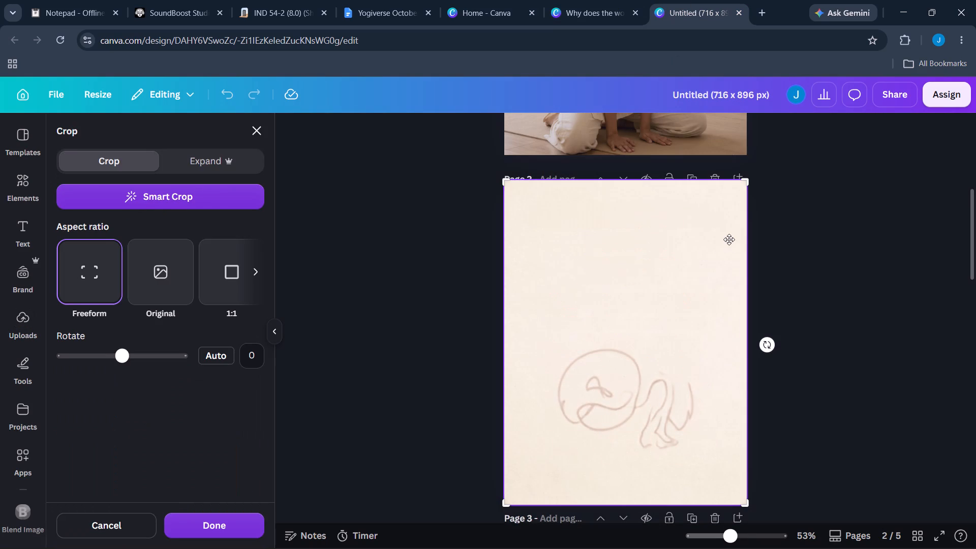
{"action": "left_click", "coordinate": [729, 239]}
{"action": "left_click", "coordinate": [771, 239]}
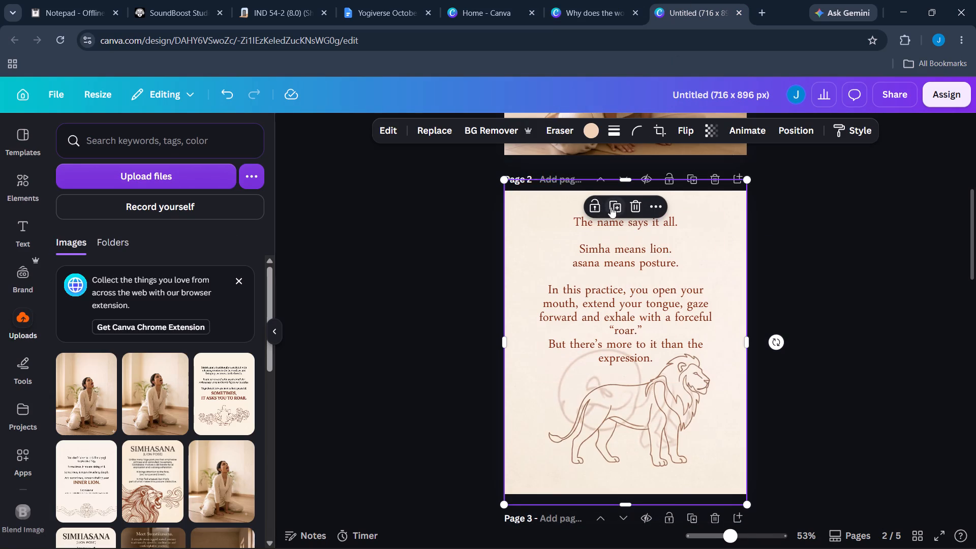
{"action": "left_click", "coordinate": [611, 207]}
{"action": "left_click_drag", "start_coordinate": [631, 509], "coordinate": [661, 355]}
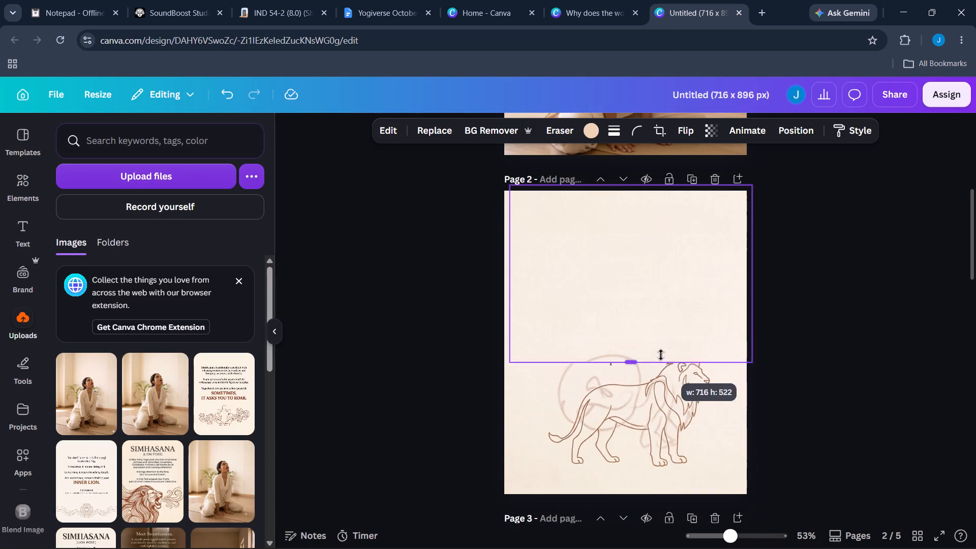
{"action": "left_click_drag", "start_coordinate": [661, 355], "coordinate": [657, 347]}
{"action": "left_click", "coordinate": [839, 349]}
{"action": "left_click_drag", "start_coordinate": [693, 303], "coordinate": [689, 350]}
{"action": "scroll", "coordinate": [693, 362], "scroll_direction": "down", "scroll_amount": 4}
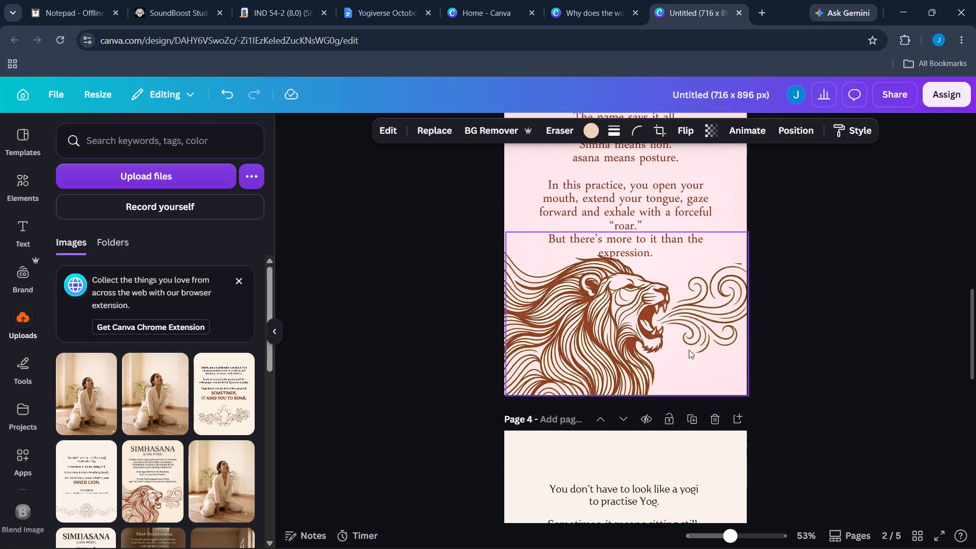
{"action": "left_click_drag", "start_coordinate": [689, 350], "coordinate": [684, 330]}
{"action": "scroll", "coordinate": [688, 346], "scroll_direction": "up", "scroll_amount": 2}
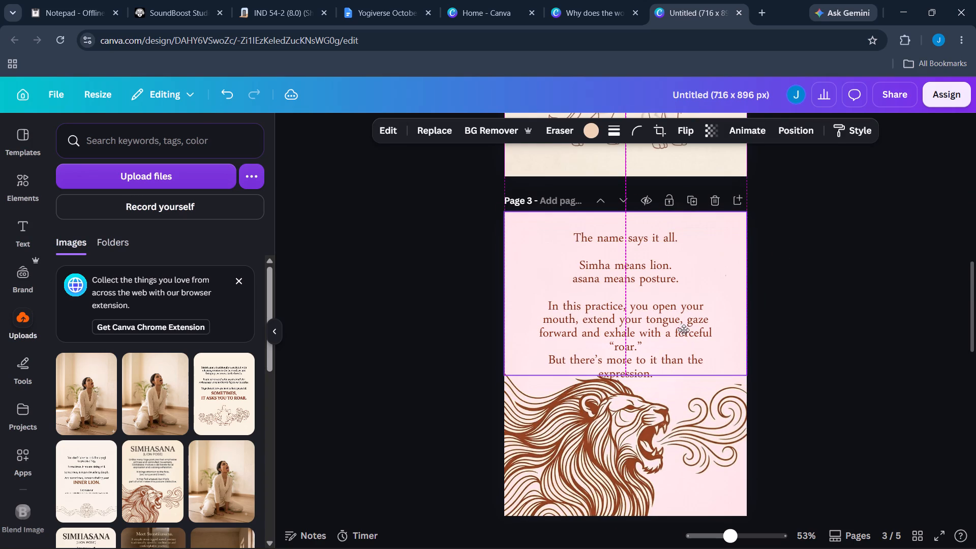
{"action": "left_click_drag", "start_coordinate": [684, 330], "coordinate": [685, 330]}
Enlarge and reposition the copied background to cover all of page 3, trimming its sides to about 873 × 967 px.
{"action": "left_click_drag", "start_coordinate": [747, 375], "coordinate": [845, 515]}
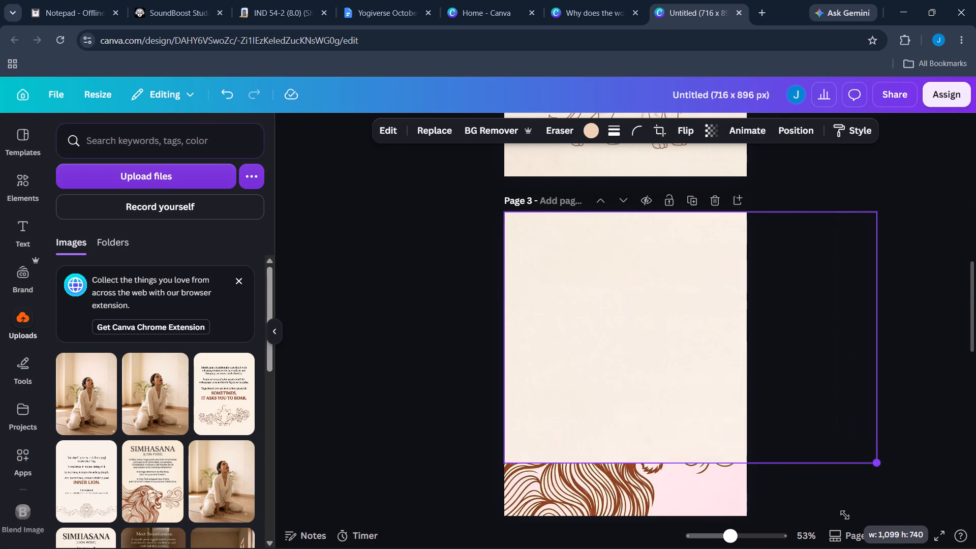
{"action": "left_click_drag", "start_coordinate": [845, 515], "coordinate": [866, 537]}
{"action": "left_click_drag", "start_coordinate": [841, 407], "coordinate": [765, 389]}
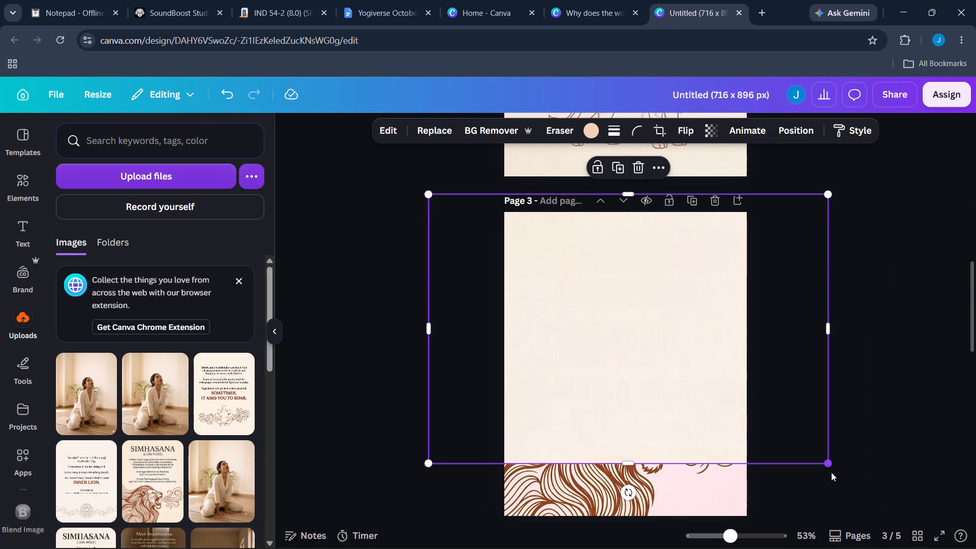
{"action": "left_click_drag", "start_coordinate": [831, 460], "coordinate": [882, 511]}
{"action": "scroll", "coordinate": [870, 514], "scroll_direction": "down", "scroll_amount": 1}
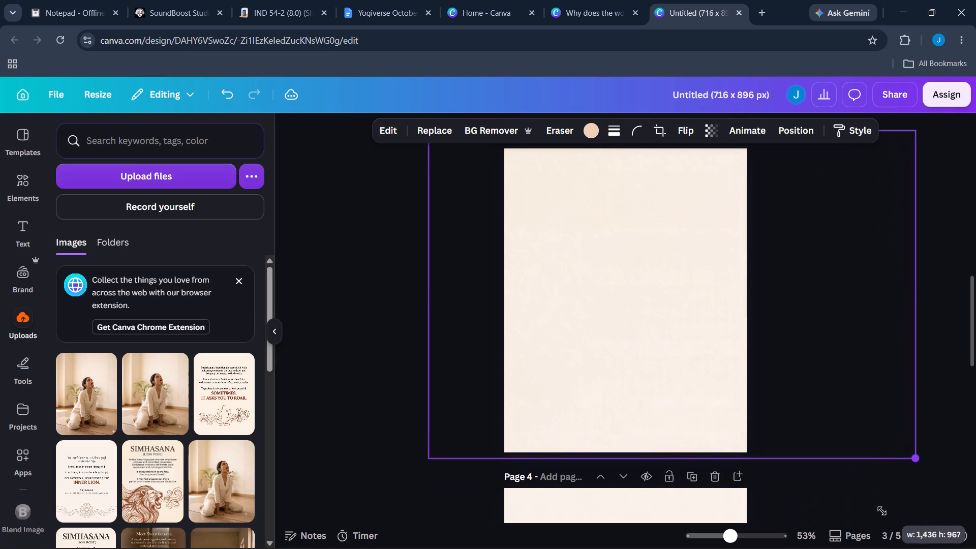
{"action": "left_click_drag", "start_coordinate": [882, 511], "coordinate": [882, 509]}
{"action": "left_click", "coordinate": [853, 413]}
{"action": "left_click", "coordinate": [825, 374]}
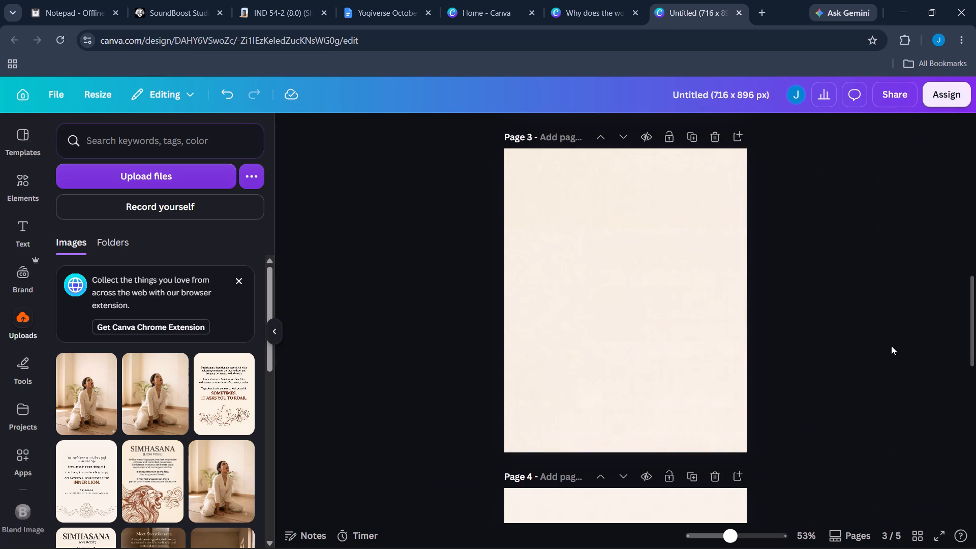
{"action": "left_click", "coordinate": [831, 339]}
{"action": "left_click", "coordinate": [747, 324]}
{"action": "left_click_drag", "start_coordinate": [916, 293], "coordinate": [798, 296]}
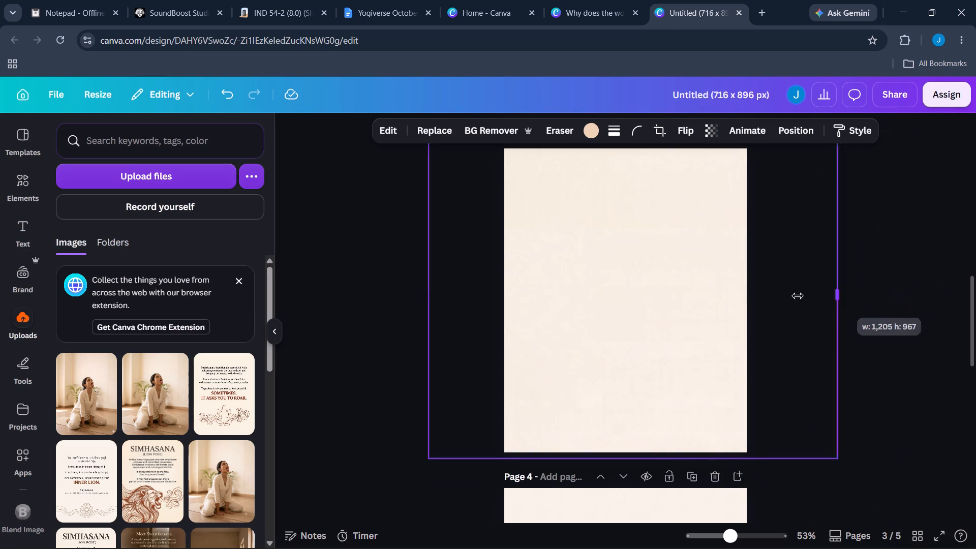
{"action": "left_click_drag", "start_coordinate": [798, 296], "coordinate": [760, 293]}
{"action": "left_click_drag", "start_coordinate": [430, 289], "coordinate": [466, 285]}
Move the copied background layer on page 3 beneath the text and lion artwork, directly above the pink background.
{"action": "left_click", "coordinate": [777, 127]}
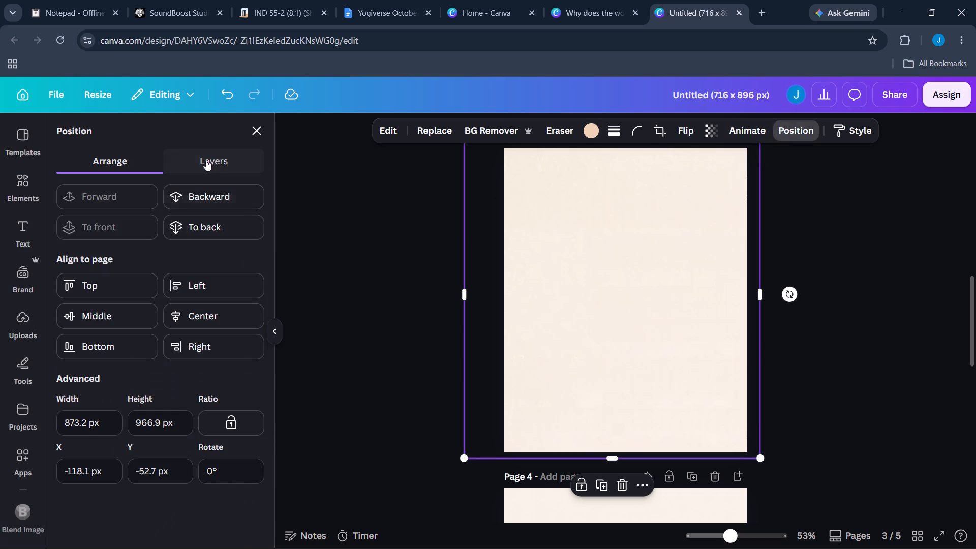
{"action": "left_click", "coordinate": [206, 159]}
{"action": "left_click_drag", "start_coordinate": [176, 233], "coordinate": [176, 374]}
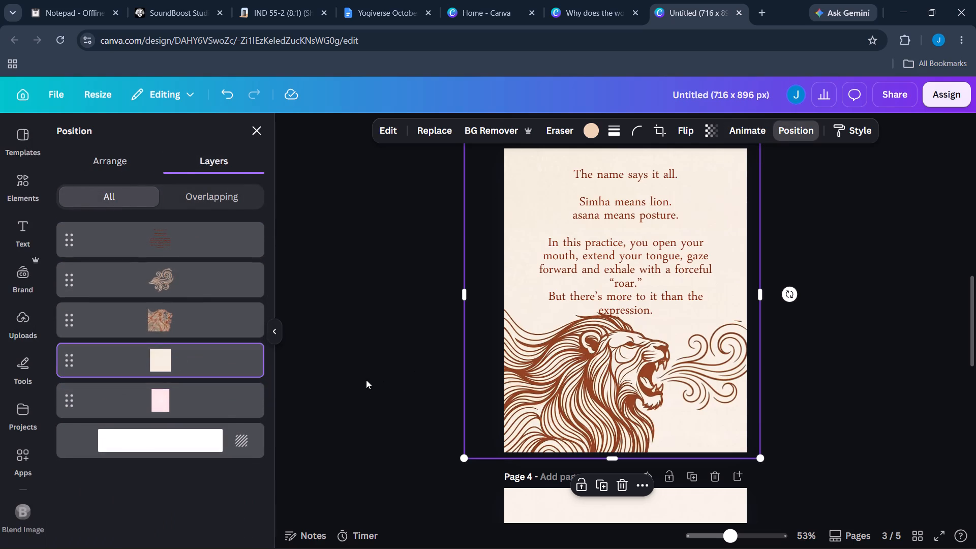
{"action": "double_click", "coordinate": [366, 380]}
Copy the three Slide 3 paragraphs, from "Unlike many Yoga postures" to "this posture distinctive", from the Yogiverse October Content document.
{"action": "left_click", "coordinate": [662, 244]}
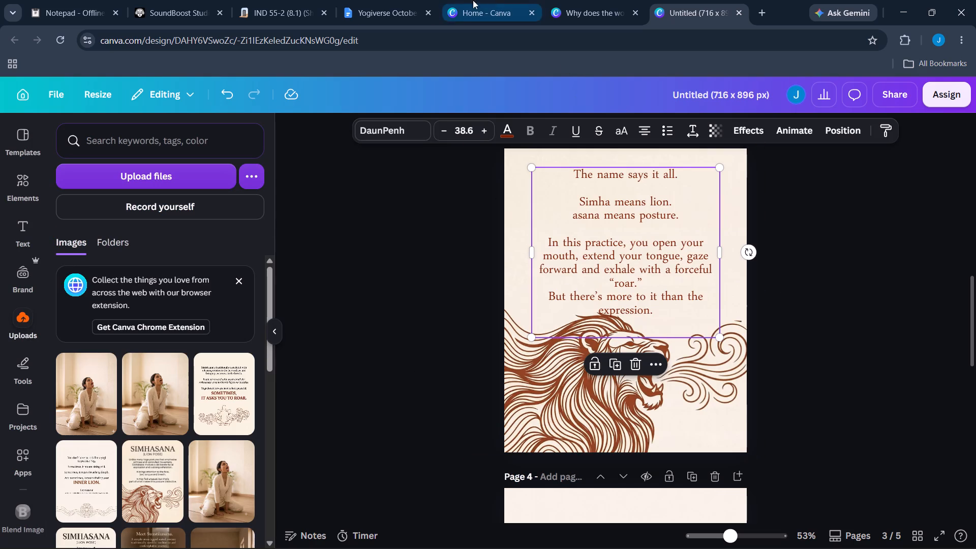
{"action": "left_click", "coordinate": [387, 0]}
{"action": "scroll", "coordinate": [466, 306], "scroll_direction": "down", "scroll_amount": 3}
{"action": "scroll", "coordinate": [313, 231], "scroll_direction": "up", "scroll_amount": 1}
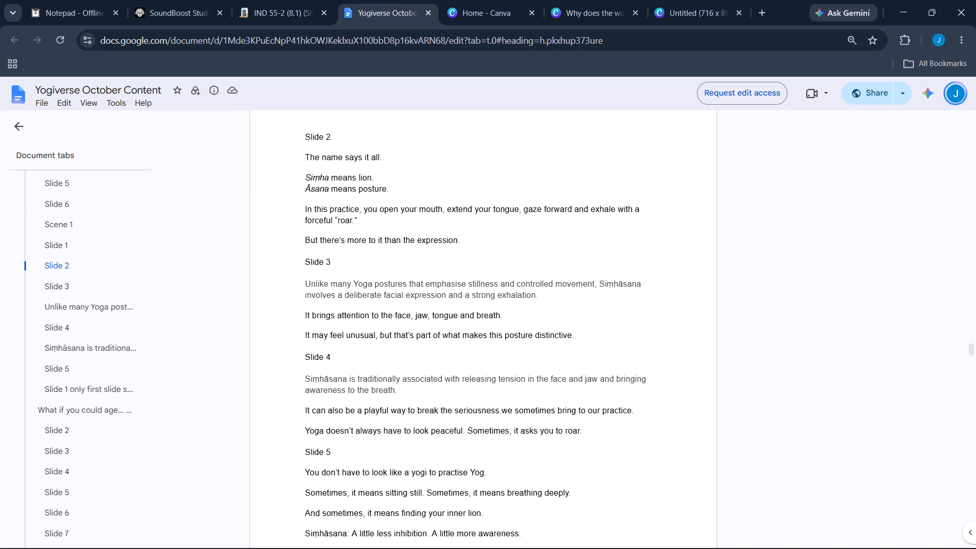
{"action": "left_click_drag", "start_coordinate": [301, 289], "coordinate": [555, 331]}
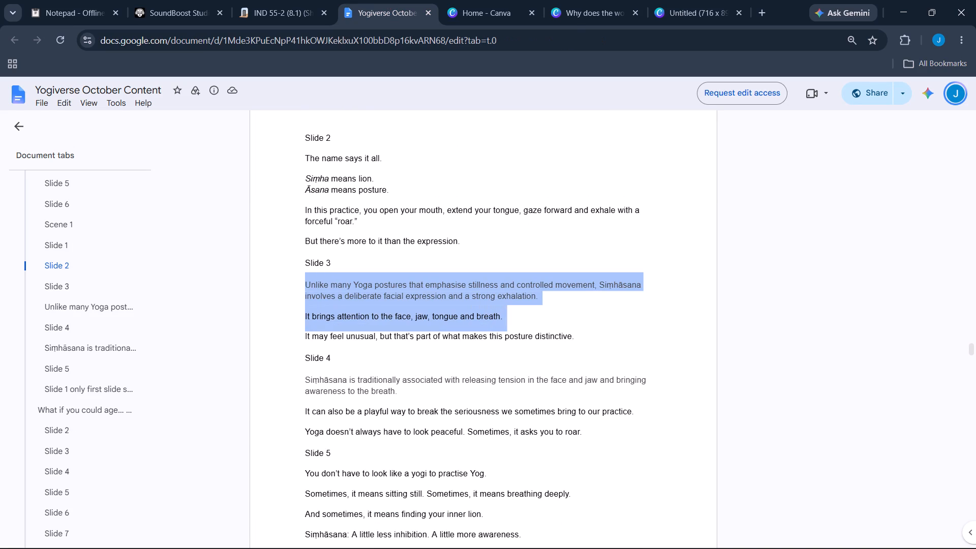
{"action": "left_click_drag", "start_coordinate": [555, 331], "coordinate": [578, 340]}
{"action": "key", "text": "ctrl+c"}
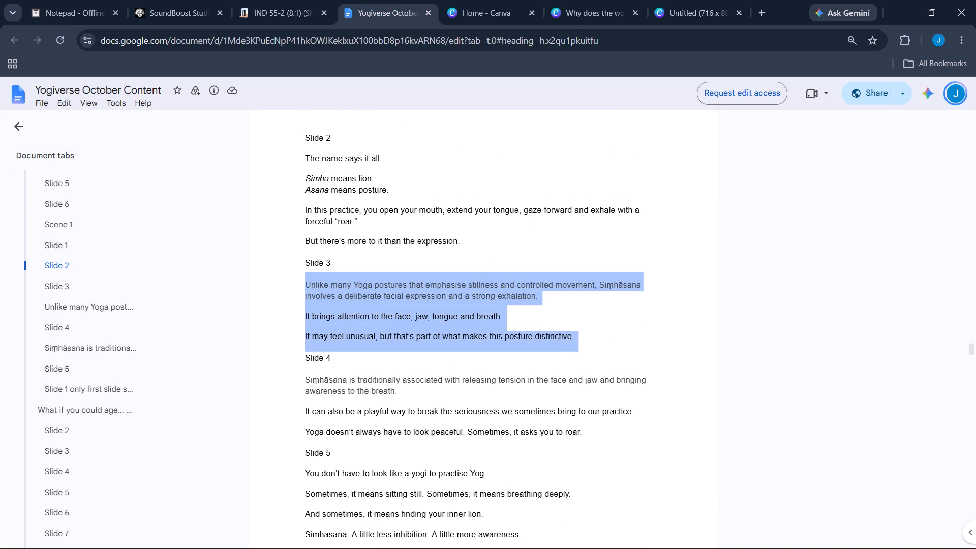
{"action": "left_click", "coordinate": [685, 9]}
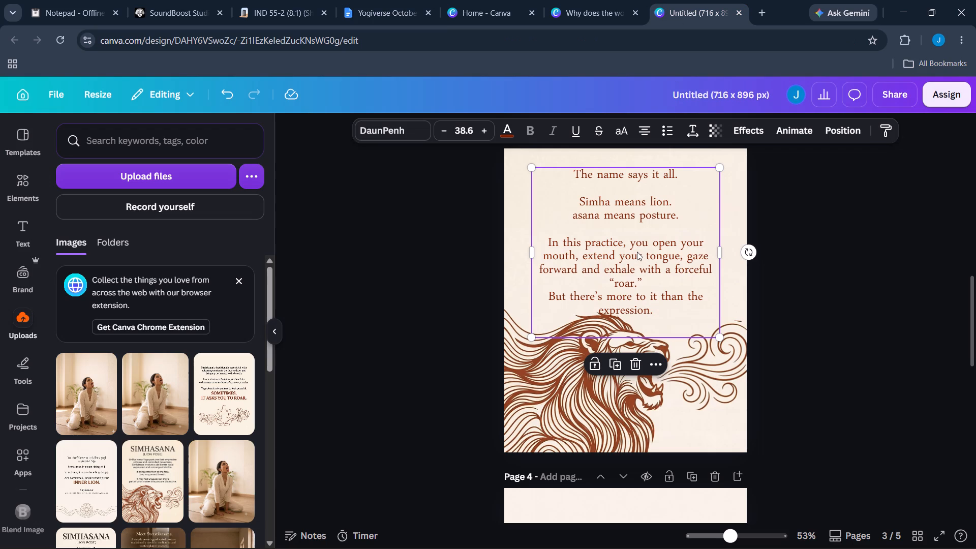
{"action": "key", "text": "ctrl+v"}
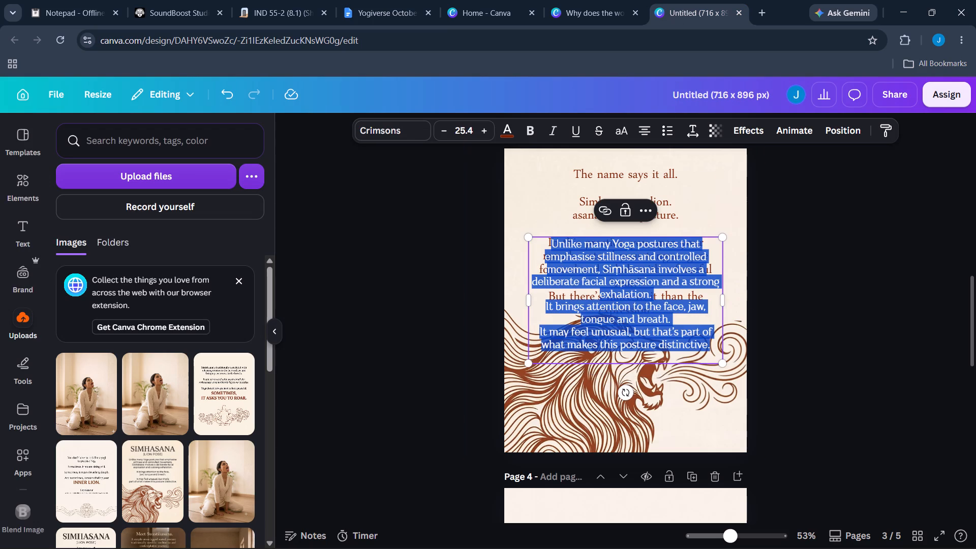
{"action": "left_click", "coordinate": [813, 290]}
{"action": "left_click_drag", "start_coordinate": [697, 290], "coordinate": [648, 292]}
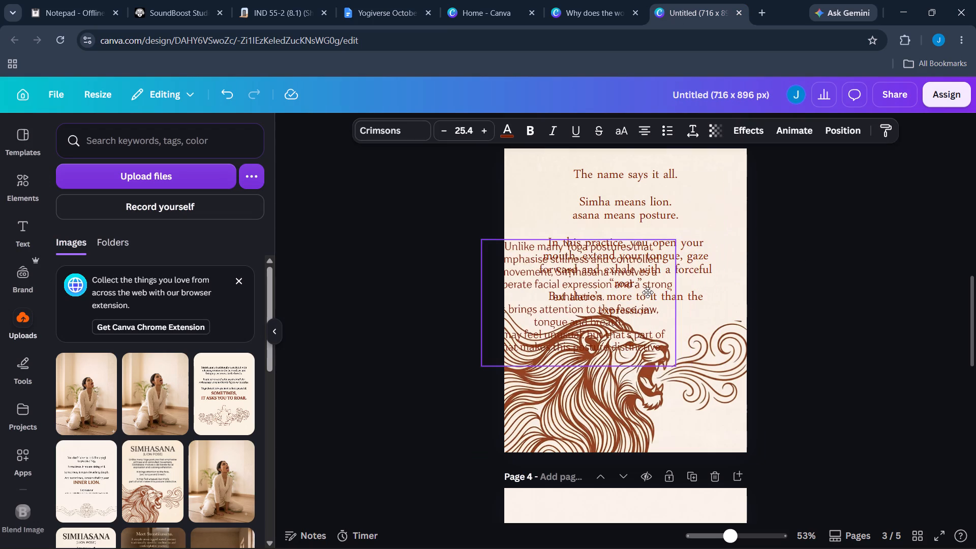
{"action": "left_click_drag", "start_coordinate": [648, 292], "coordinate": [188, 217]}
Replace all the text in page 3's text block with the copied Slide 3 paragraphs.
{"action": "double_click", "coordinate": [616, 237]}
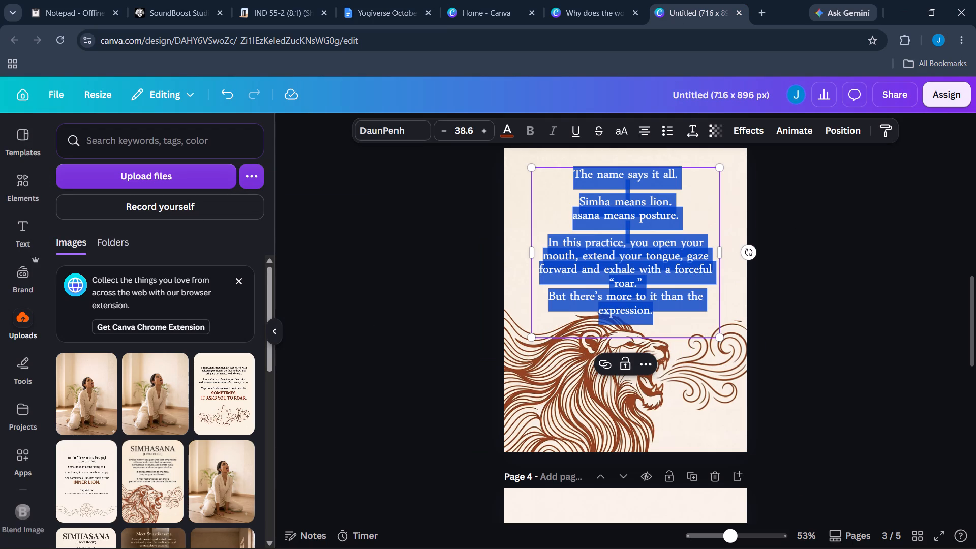
{"action": "key", "text": "ctrl+v"}
{"action": "left_click", "coordinate": [827, 270]}
Replace the accented characters in "Siṃhāsana" on page 3 with plain m and a, spelling it "Simhasana".
{"action": "left_click", "coordinate": [639, 207]}
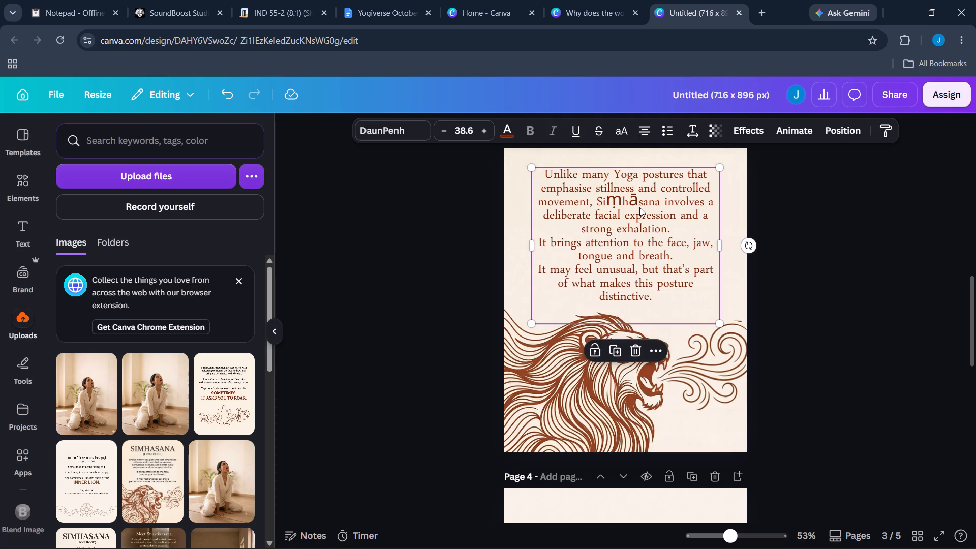
{"action": "left_click", "coordinate": [640, 199]}
{"action": "key", "text": "BackSpace"}
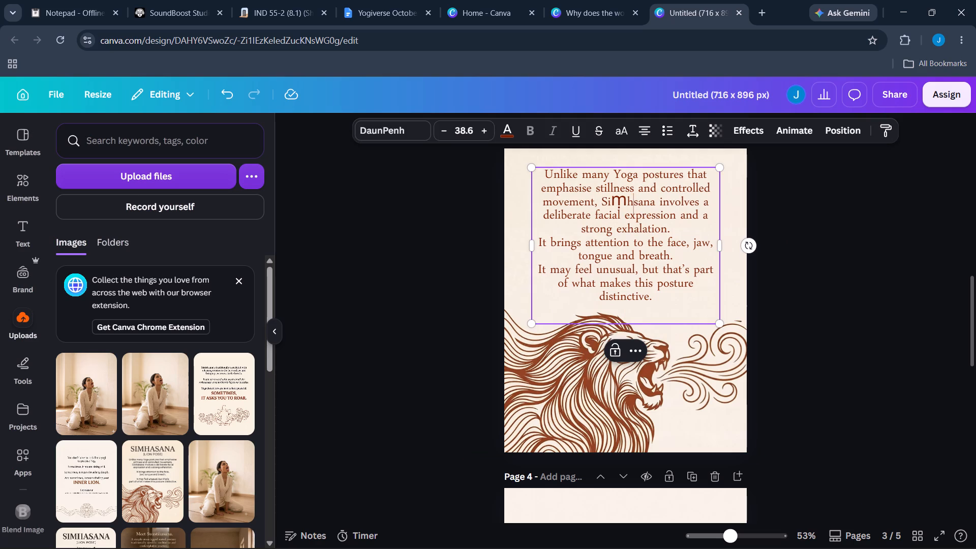
{"action": "key", "text": "m"}
{"action": "key", "text": "BackSpace"}
{"action": "key", "text": "a"}
{"action": "key", "text": "Left"}
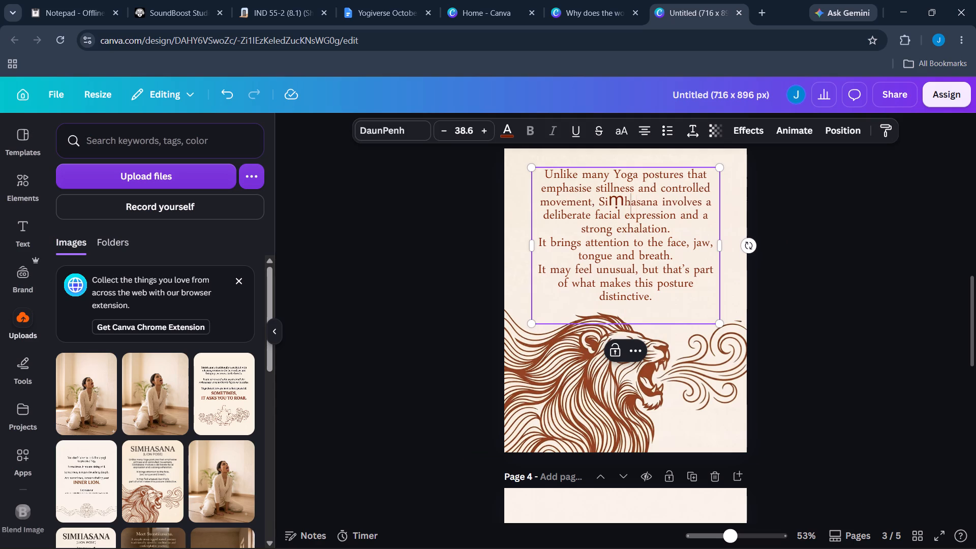
{"action": "key", "text": "Left"}
{"action": "key", "text": "BackSpace"}
{"action": "key", "text": "m"}
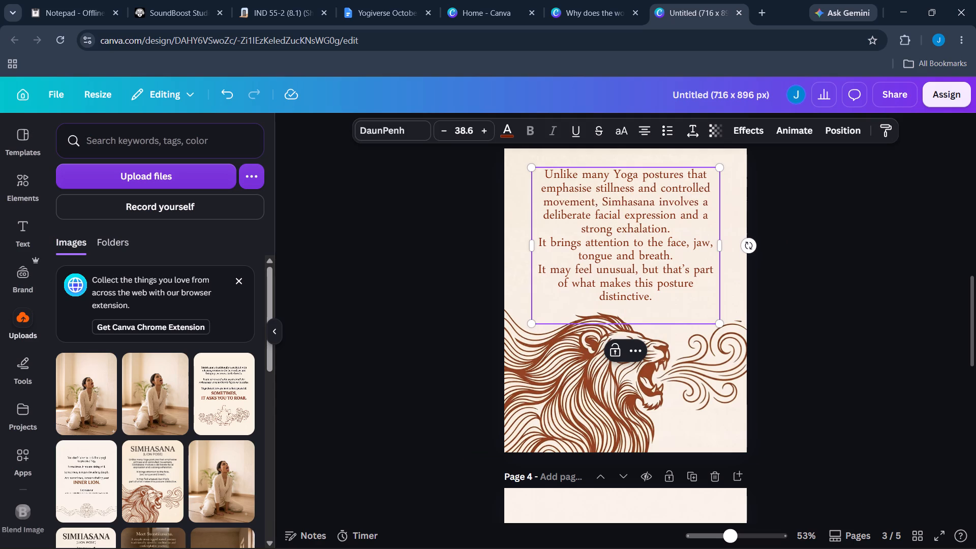
{"action": "left_click", "coordinate": [747, 242]}
{"action": "left_click", "coordinate": [772, 246]}
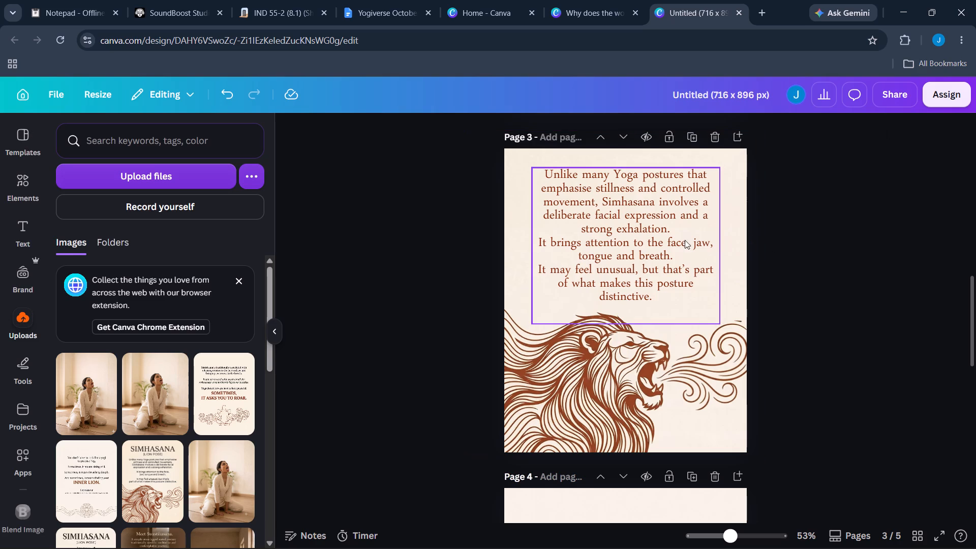
Delete the paragraphs beginning "It brings attention" and "It may feel unusual" from page 3's text block, keeping only the opening paragraph.
{"action": "double_click", "coordinate": [677, 230]}
{"action": "left_click", "coordinate": [673, 230]}
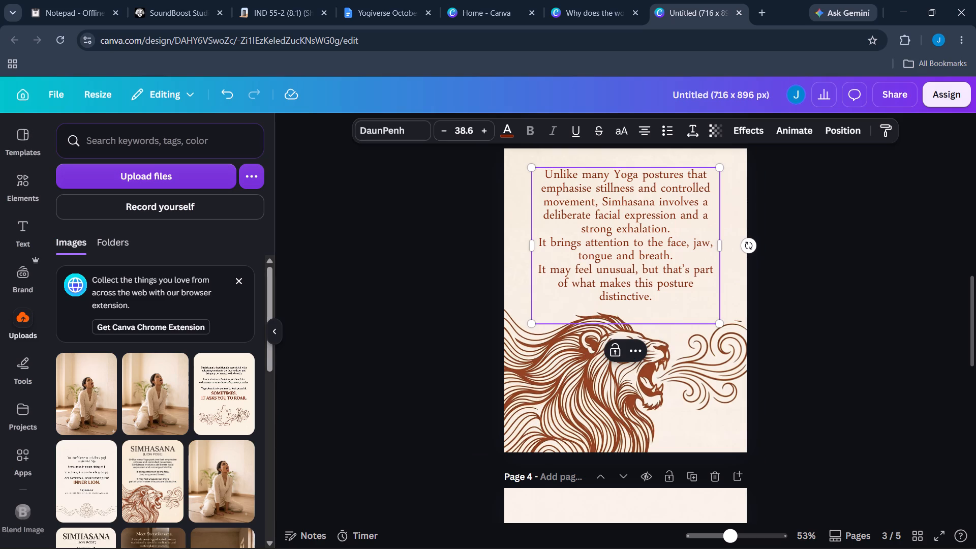
{"action": "left_click", "coordinate": [673, 235]}
{"action": "left_click", "coordinate": [677, 230]}
{"action": "left_click", "coordinate": [841, 254]}
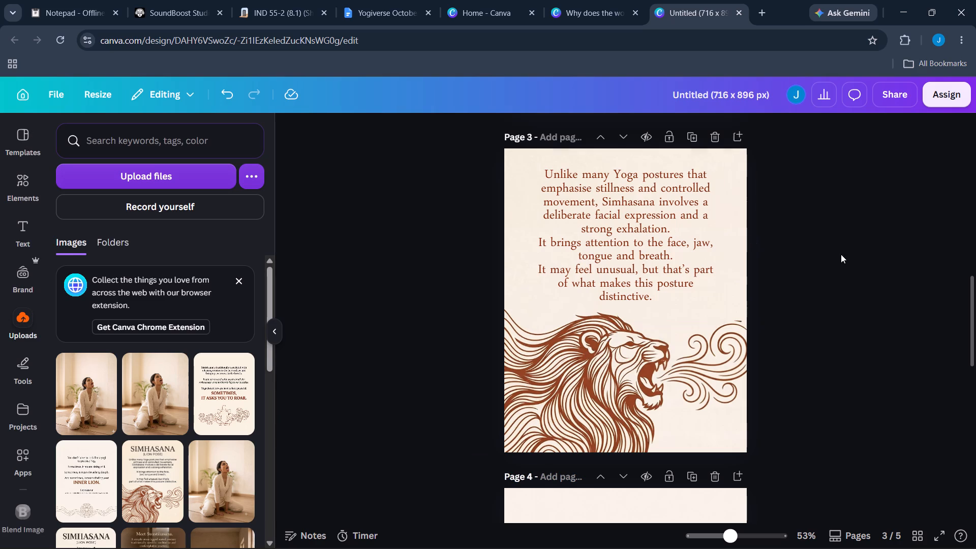
{"action": "left_click", "coordinate": [634, 255]}
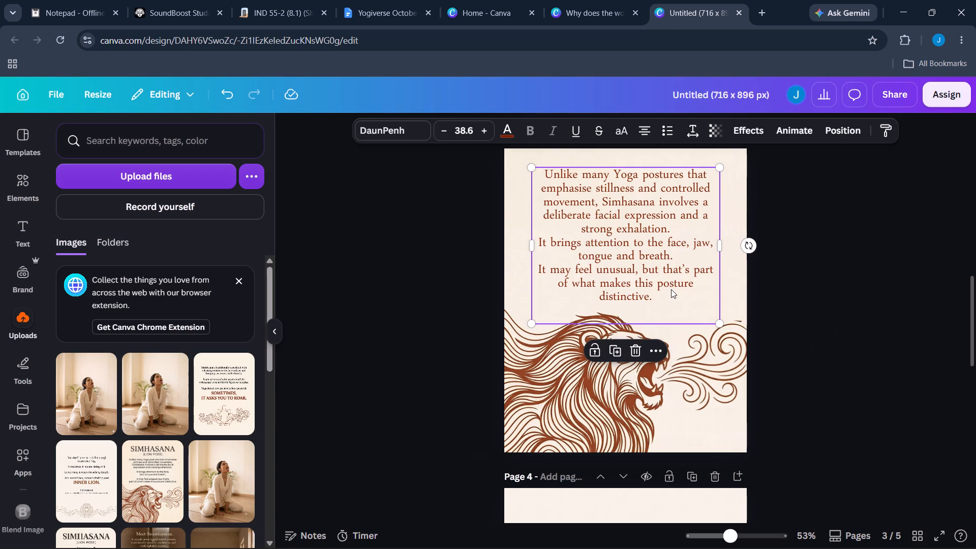
{"action": "left_click", "coordinate": [656, 299]}
{"action": "left_click_drag", "start_coordinate": [656, 298], "coordinate": [651, 300]}
{"action": "left_click", "coordinate": [655, 302]}
{"action": "left_click_drag", "start_coordinate": [659, 304], "coordinate": [658, 304]}
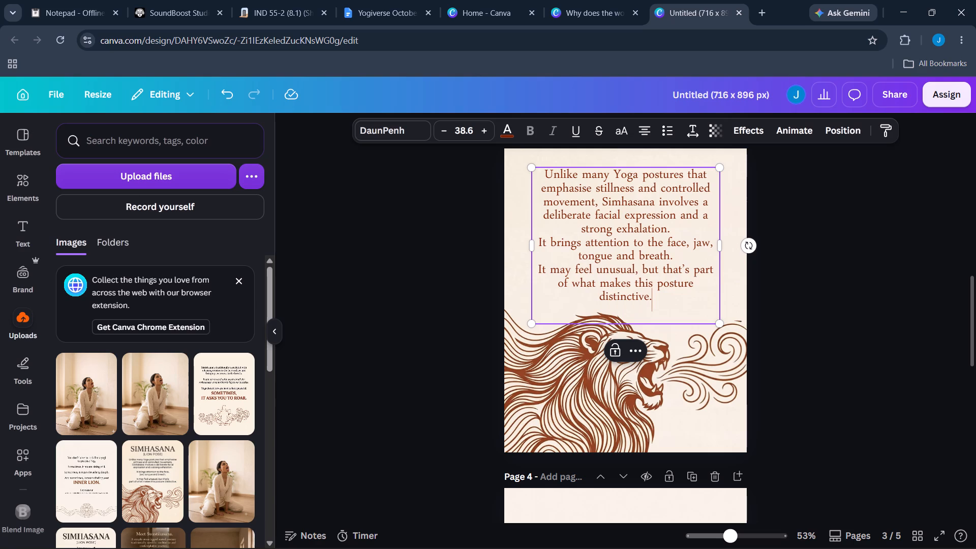
{"action": "left_click_drag", "start_coordinate": [658, 304], "coordinate": [536, 245]}
{"action": "key", "text": "BackSpace"}
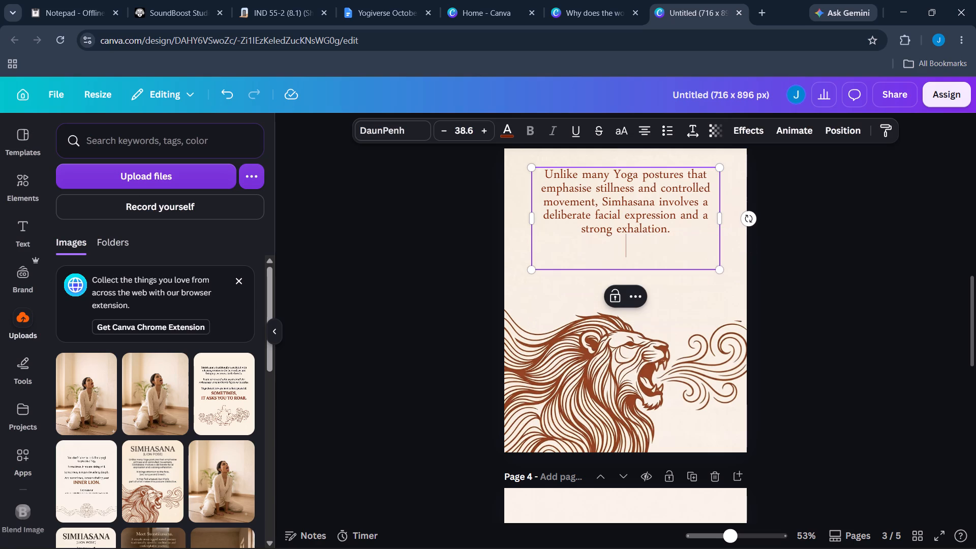
{"action": "left_click", "coordinate": [861, 294]}
Nudge the "Unlike many Yoga postures" paragraph slightly upward on page 3.
{"action": "left_click", "coordinate": [685, 242]}
{"action": "key", "text": "Up"}
{"action": "key", "text": "Up"}
{"action": "key", "text": "Up"}
{"action": "key", "text": "Up"}
{"action": "key", "text": "Up"}
{"action": "key", "text": "Up"}
{"action": "key", "text": "Up"}
{"action": "key", "text": "Up"}
{"action": "key", "text": "Up"}
{"action": "key", "text": "Up"}
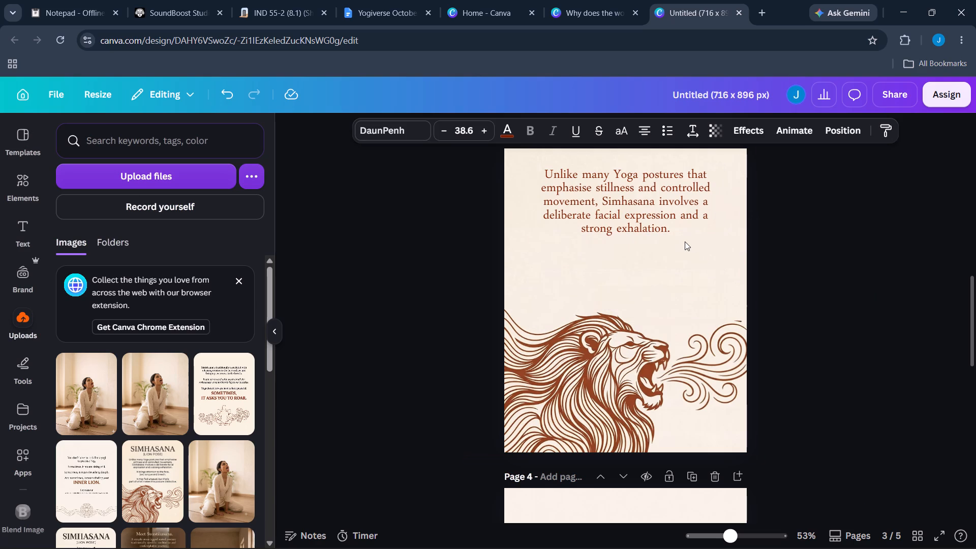
{"action": "key", "text": "Right"}
{"action": "key", "text": "Up"}
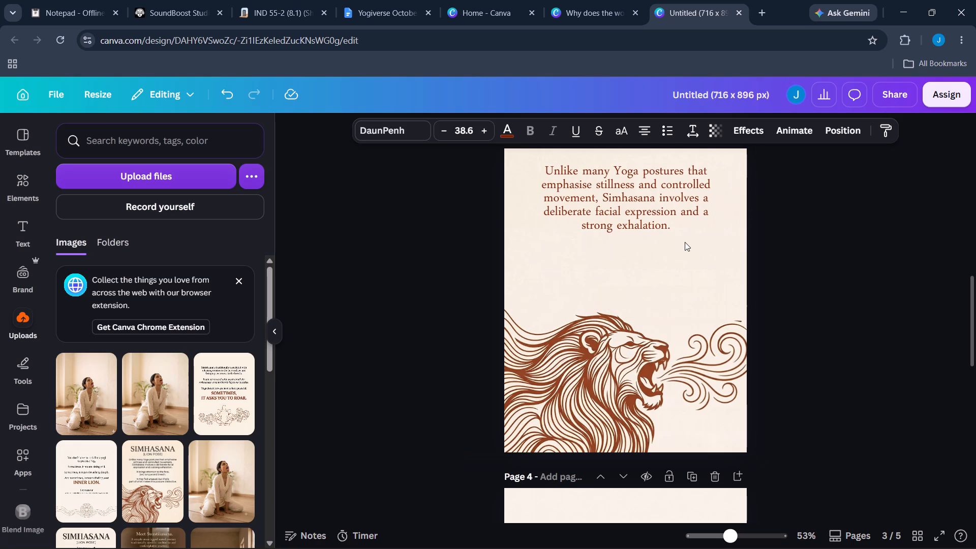
Duplicate page 3's opening paragraph below it and replace the copy with the document's "It brings attention to the face, jaw, tongue and breath.".
{"action": "left_click", "coordinate": [457, 0]}
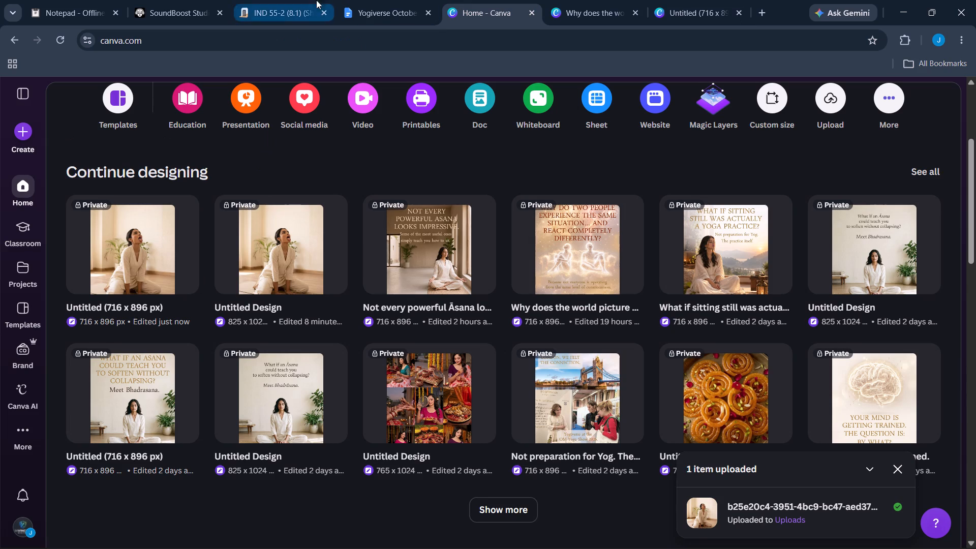
{"action": "left_click", "coordinate": [389, 0]}
{"action": "left_click", "coordinate": [377, 322]}
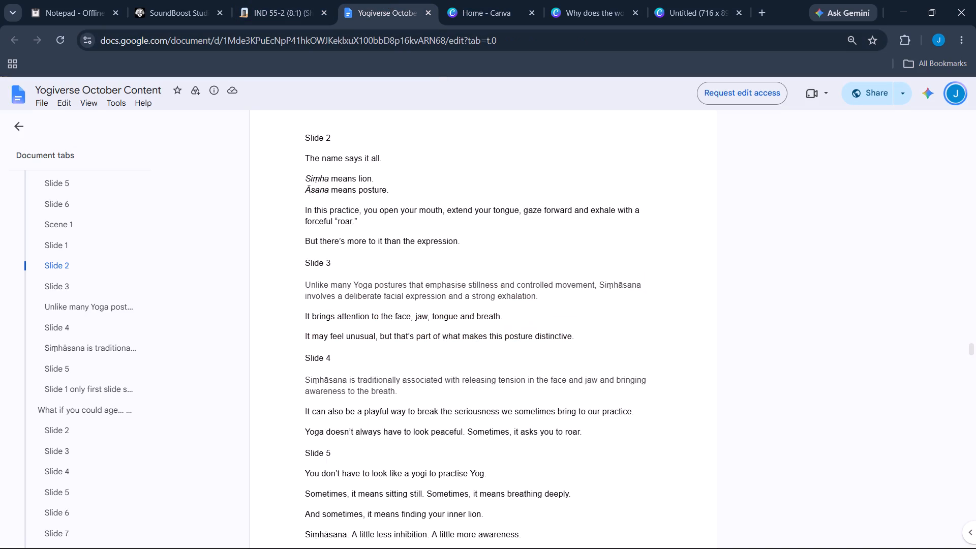
{"action": "left_click_drag", "start_coordinate": [301, 318], "coordinate": [507, 320]}
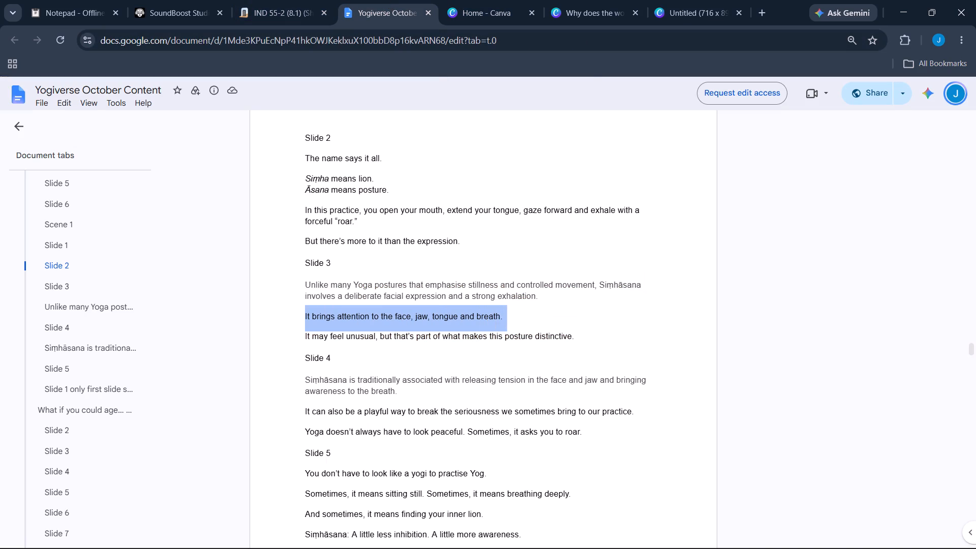
{"action": "key", "text": "ctrl+c"}
{"action": "left_click", "coordinate": [667, 0]}
{"action": "left_click", "coordinate": [792, 352]}
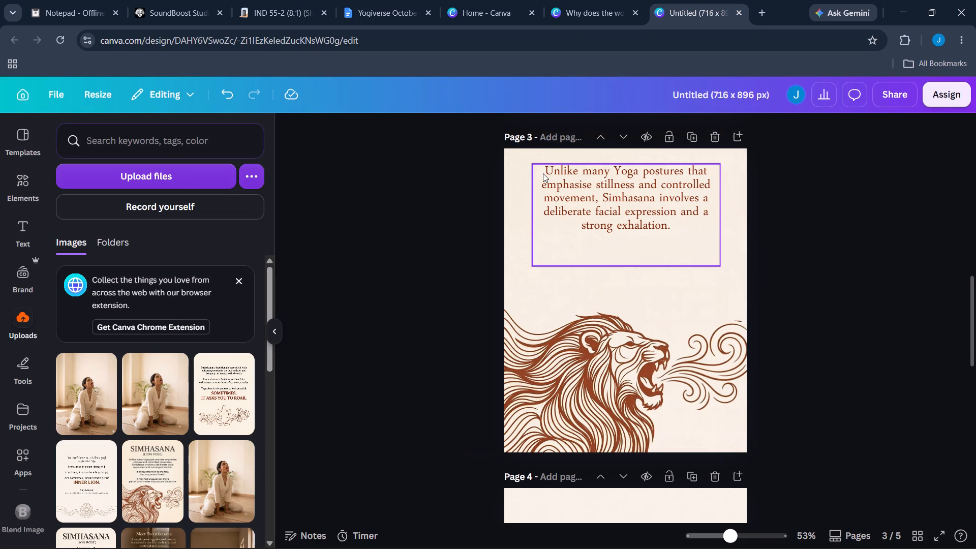
{"action": "left_click", "coordinate": [543, 173]}
{"action": "left_click", "coordinate": [615, 299]}
{"action": "left_click_drag", "start_coordinate": [664, 248], "coordinate": [659, 301]}
{"action": "left_click", "coordinate": [661, 289], "text": "ctrl"}
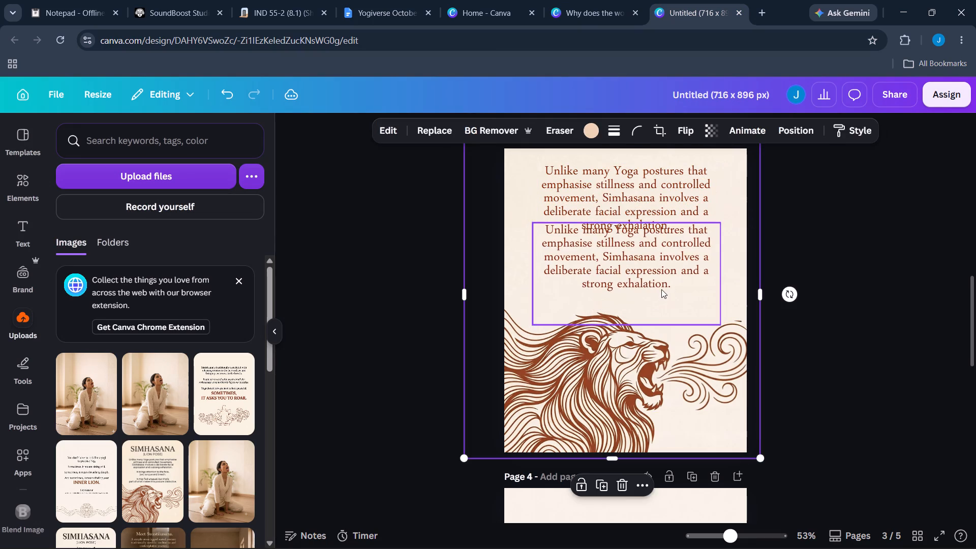
{"action": "double_click", "coordinate": [661, 289]}
{"action": "key", "text": "ctrl+v"}
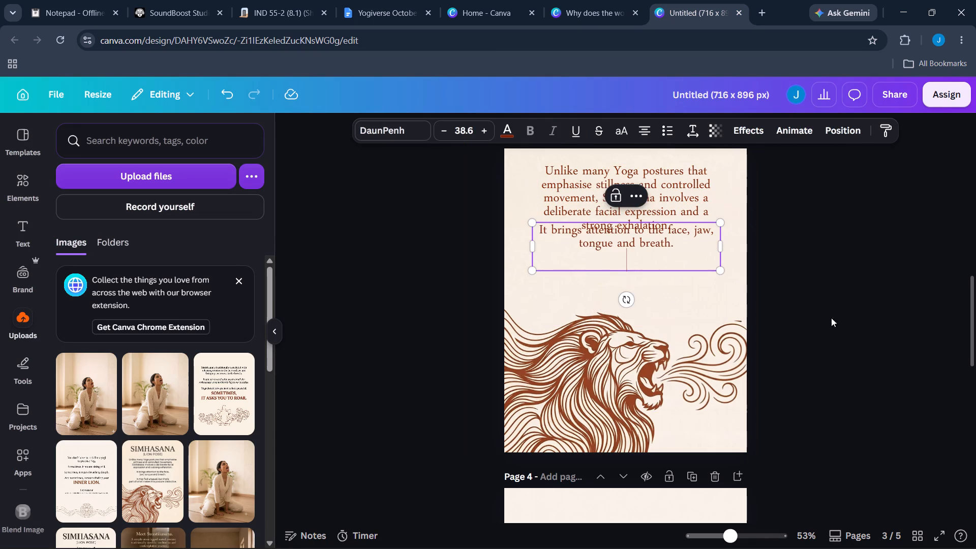
{"action": "left_click", "coordinate": [857, 318]}
Move the "It brings attention" text down to sit just beneath the opening paragraph with a small gap.
{"action": "left_click_drag", "start_coordinate": [680, 259], "coordinate": [683, 271]}
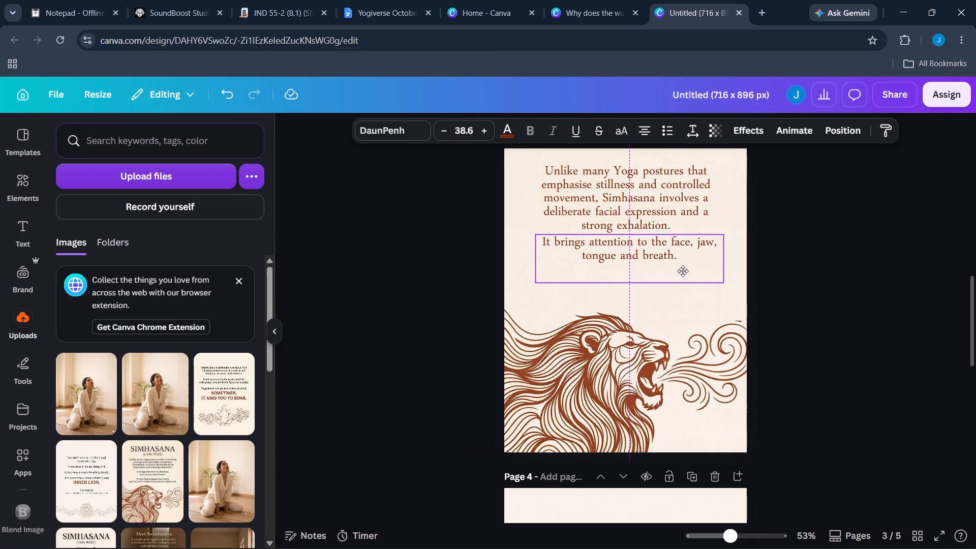
{"action": "left_click_drag", "start_coordinate": [683, 271], "coordinate": [679, 271]}
{"action": "left_click", "coordinate": [850, 304]}
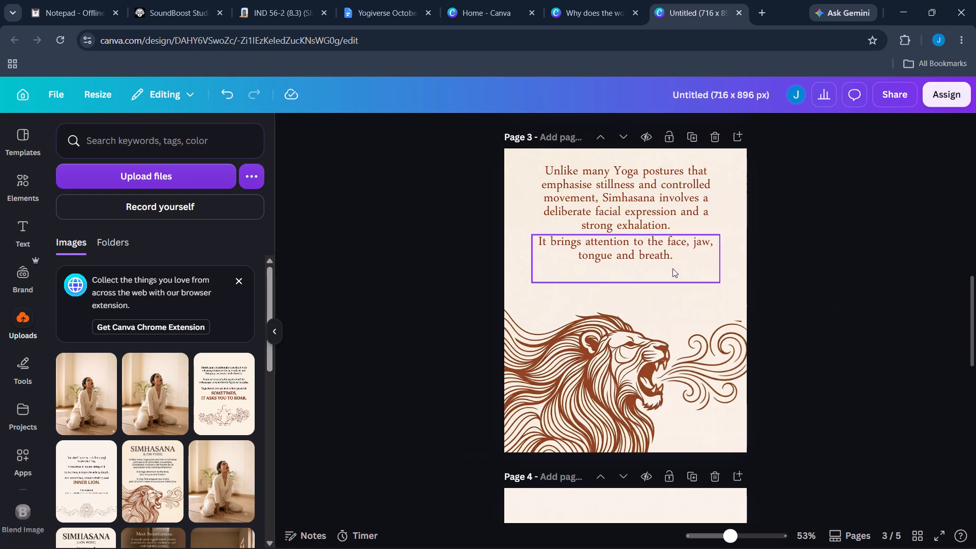
{"action": "left_click_drag", "start_coordinate": [664, 258], "coordinate": [669, 261]}
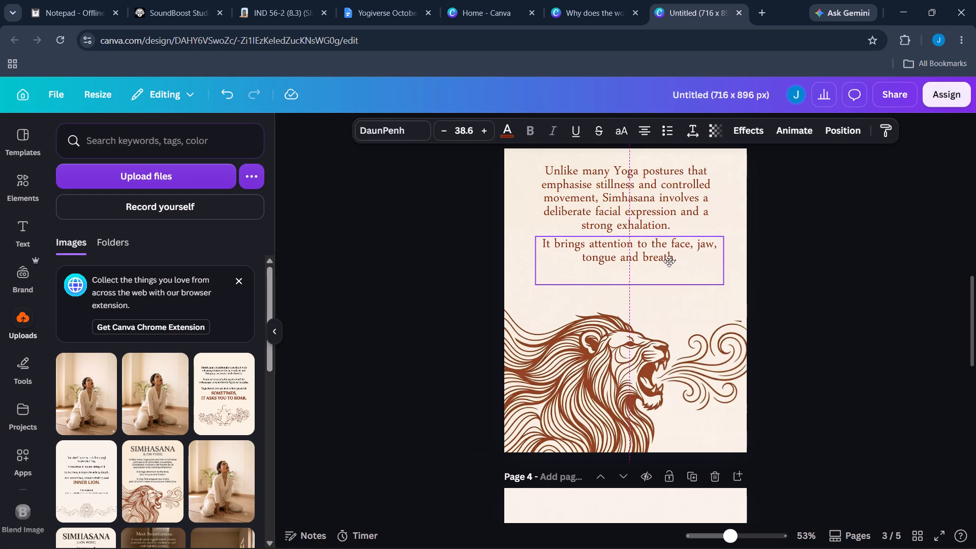
{"action": "left_click_drag", "start_coordinate": [669, 261], "coordinate": [669, 261]}
{"action": "left_click", "coordinate": [808, 271]}
Duplicate the "It brings attention" text below it and replace the copy with "It may feel unusual, but that's part of what makes this posture distinctive.".
{"action": "left_click", "coordinate": [691, 259]}
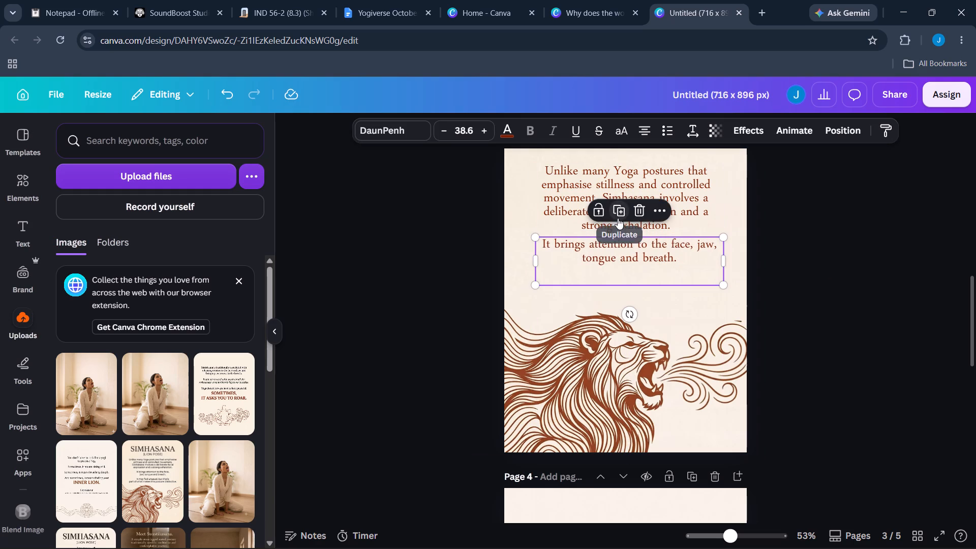
{"action": "left_click", "coordinate": [618, 218]}
{"action": "left_click_drag", "start_coordinate": [671, 327], "coordinate": [670, 293]}
{"action": "left_click", "coordinate": [670, 292]}
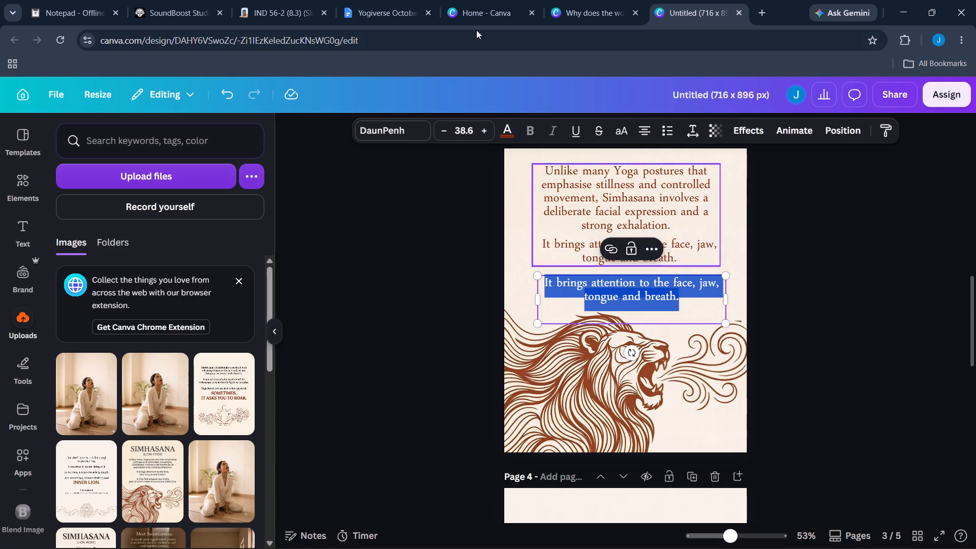
{"action": "left_click", "coordinate": [415, 0]}
{"action": "left_click", "coordinate": [439, 343]}
{"action": "left_click_drag", "start_coordinate": [301, 337], "coordinate": [584, 343]}
{"action": "key", "text": "ctrl+c"}
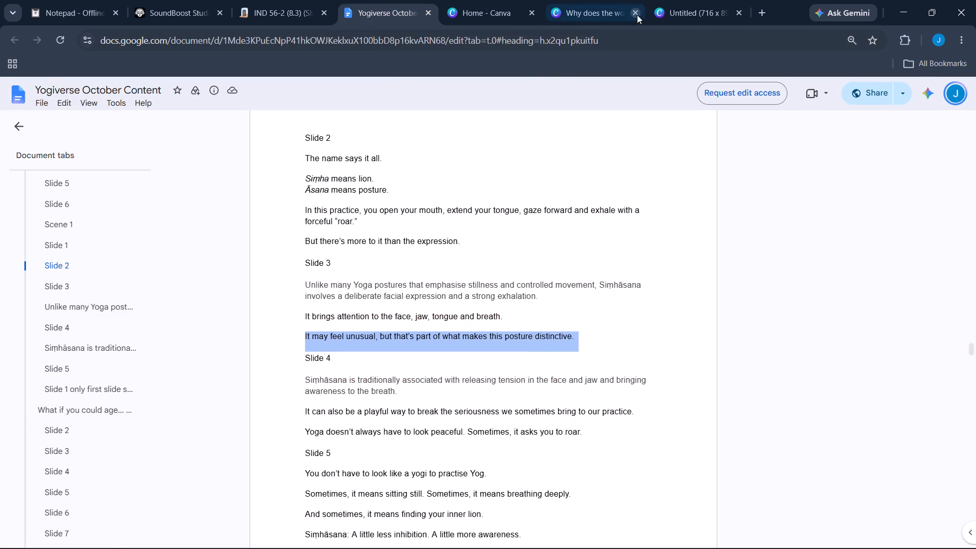
{"action": "left_click", "coordinate": [686, 0]}
{"action": "key", "text": "ctrl+v"}
{"action": "left_click", "coordinate": [868, 301]}
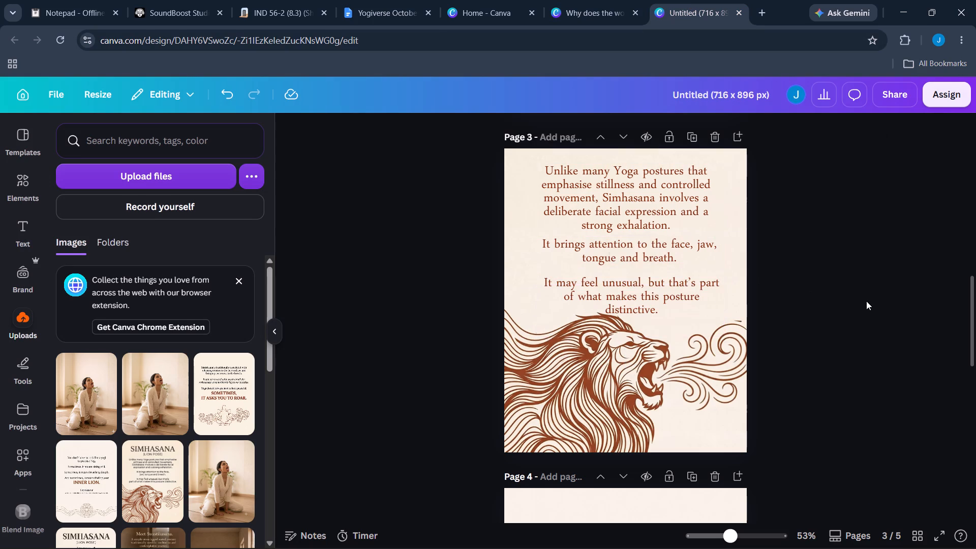
Nudge the "It may feel unusual" text slightly upward, clear of the lion artwork and closer to the paragraph above.
{"action": "left_click", "coordinate": [675, 301]}
{"action": "key", "text": "Up"}
{"action": "key", "text": "Up"}
{"action": "key", "text": "Up"}
{"action": "key", "text": "Up"}
{"action": "key", "text": "Up"}
{"action": "key", "text": "Up"}
{"action": "key", "text": "Up"}
{"action": "key", "text": "Up"}
{"action": "key", "text": "Up"}
{"action": "key", "text": "Up"}
{"action": "key", "text": "Up"}
{"action": "key", "text": "Up"}
{"action": "key", "text": "Up"}
{"action": "key", "text": "Up"}
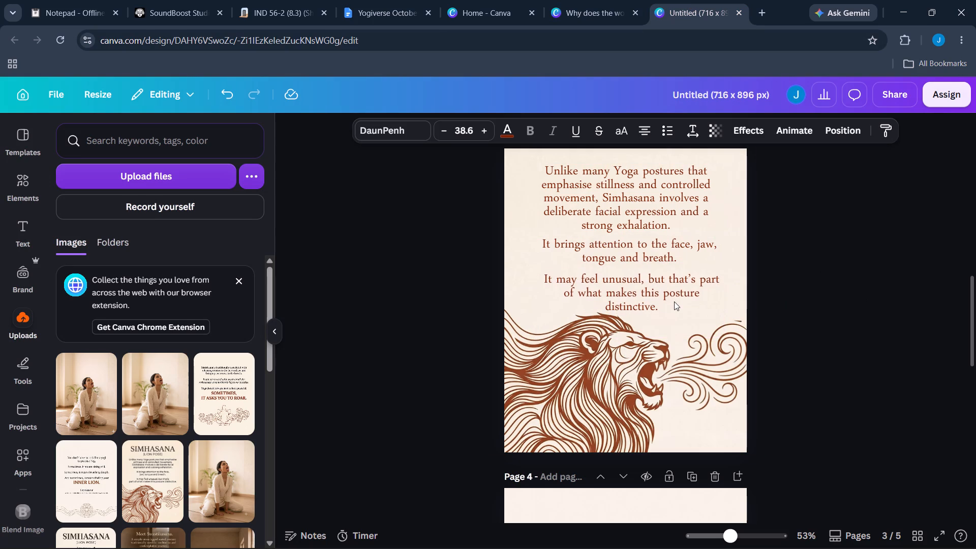
{"action": "key", "text": "Down"}
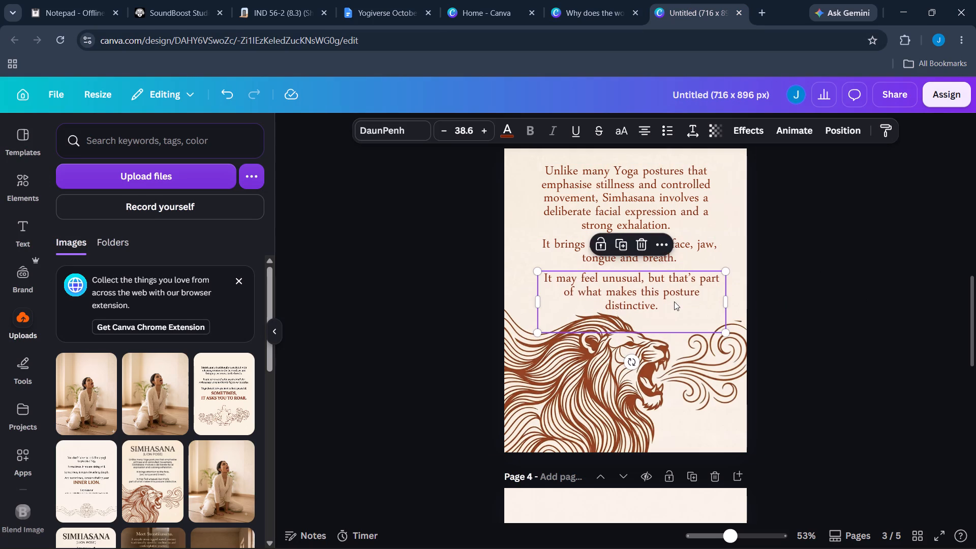
Review page 3's finished text layout and the existing designs of pages 4 and 5.
{"action": "left_click", "coordinate": [800, 312]}
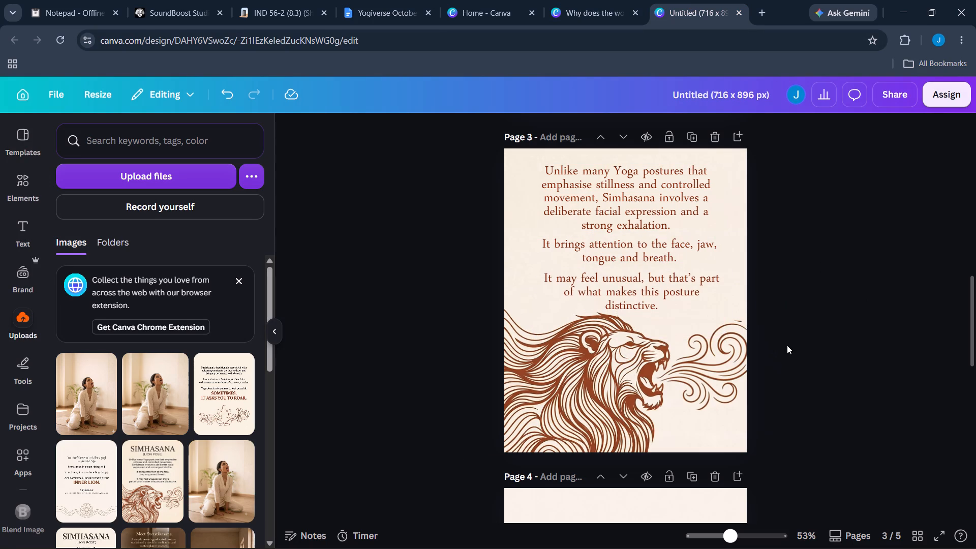
{"action": "scroll", "coordinate": [787, 345], "scroll_direction": "up", "scroll_amount": 5}
{"action": "scroll", "coordinate": [787, 344], "scroll_direction": "down", "scroll_amount": 3}
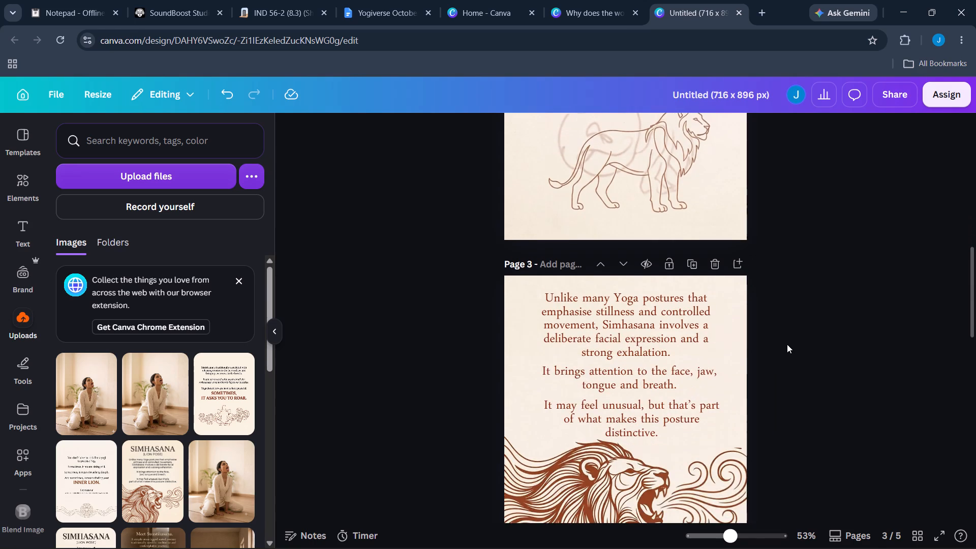
{"action": "scroll", "coordinate": [788, 345], "scroll_direction": "down", "scroll_amount": 3}
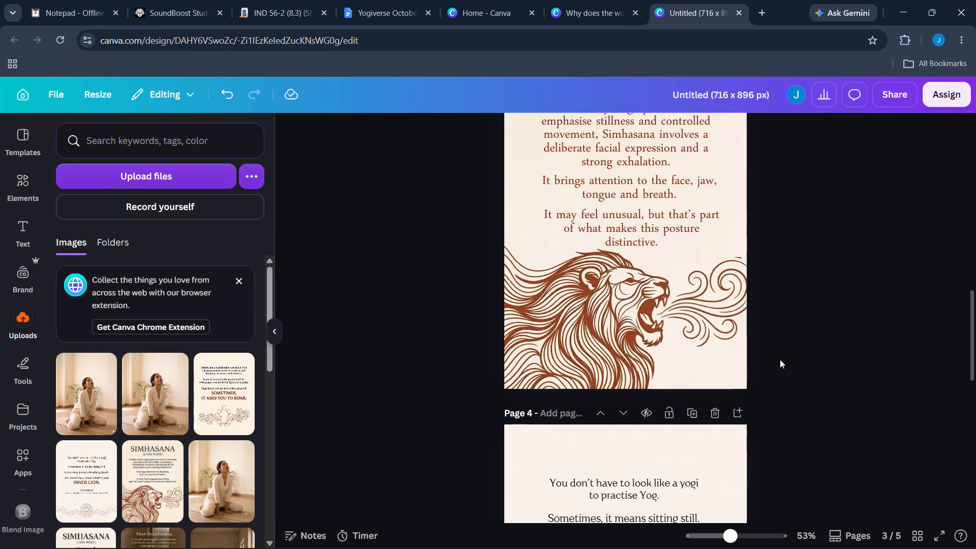
{"action": "scroll", "coordinate": [919, 360], "scroll_direction": "up", "scroll_amount": 3}
{"action": "scroll", "coordinate": [836, 379], "scroll_direction": "up", "scroll_amount": 3}
{"action": "scroll", "coordinate": [844, 383], "scroll_direction": "down", "scroll_amount": 10}
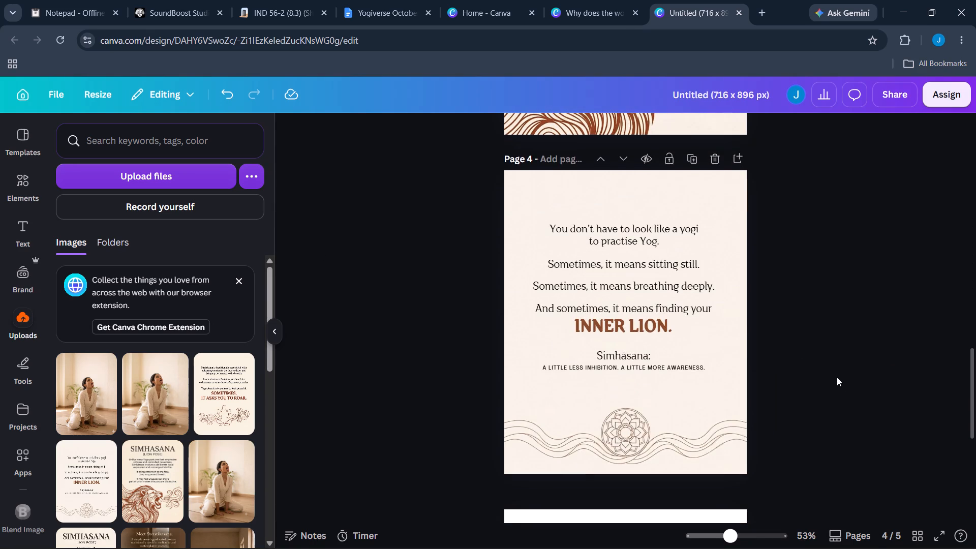
{"action": "scroll", "coordinate": [525, 239], "scroll_direction": "up", "scroll_amount": 4}
{"action": "scroll", "coordinate": [707, 202], "scroll_direction": "up", "scroll_amount": 2}
{"action": "scroll", "coordinate": [714, 211], "scroll_direction": "down", "scroll_amount": 15}
{"action": "scroll", "coordinate": [714, 218], "scroll_direction": "up", "scroll_amount": 5}
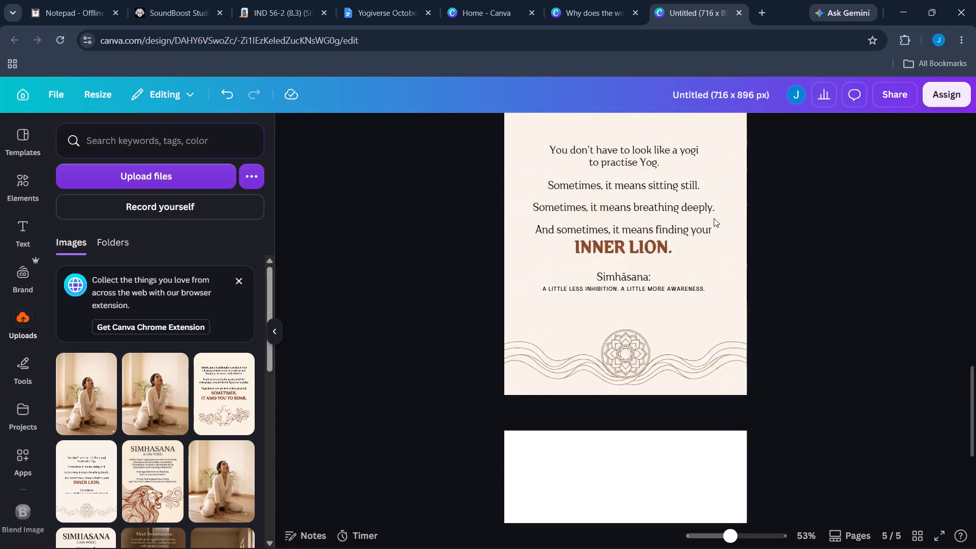
{"action": "scroll", "coordinate": [714, 218], "scroll_direction": "down", "scroll_amount": 10}
{"action": "scroll", "coordinate": [713, 218], "scroll_direction": "up", "scroll_amount": 3}
Add a blank page after page 5, at the end of the carousel.
{"action": "double_click", "coordinate": [657, 421]}
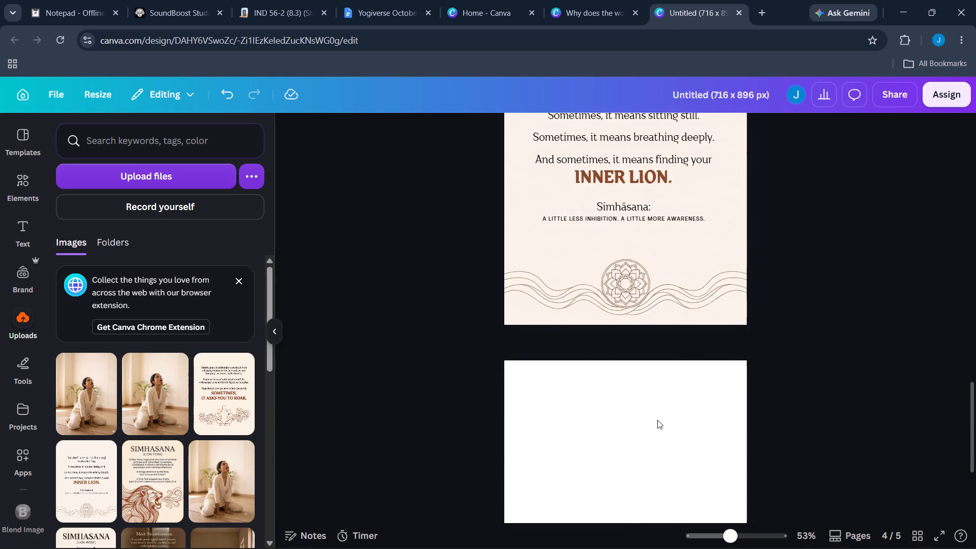
{"action": "scroll", "coordinate": [712, 401], "scroll_direction": "down", "scroll_amount": 3}
{"action": "scroll", "coordinate": [694, 289], "scroll_direction": "up", "scroll_amount": 1}
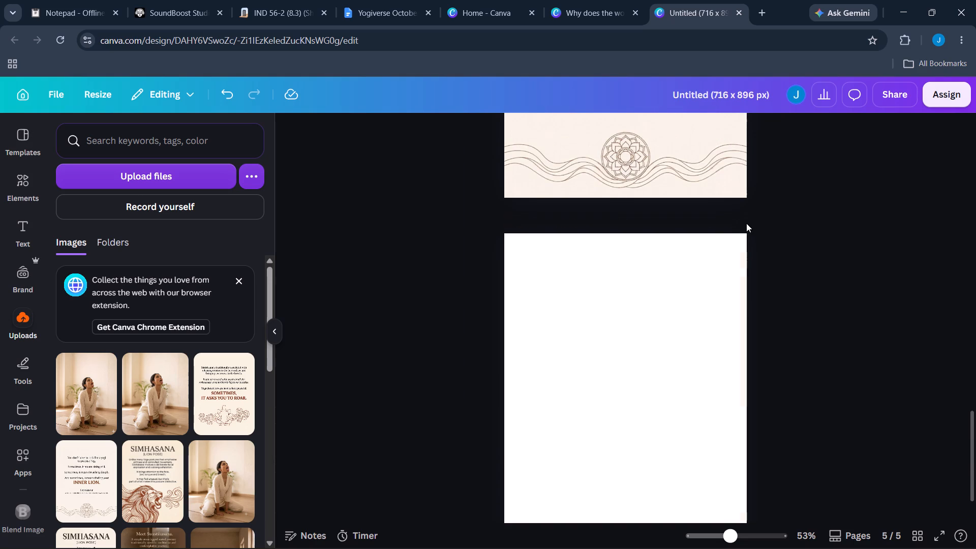
{"action": "left_click", "coordinate": [746, 223]}
{"action": "left_click", "coordinate": [739, 222]}
{"action": "left_click", "coordinate": [736, 222]}
{"action": "left_click", "coordinate": [736, 222]}
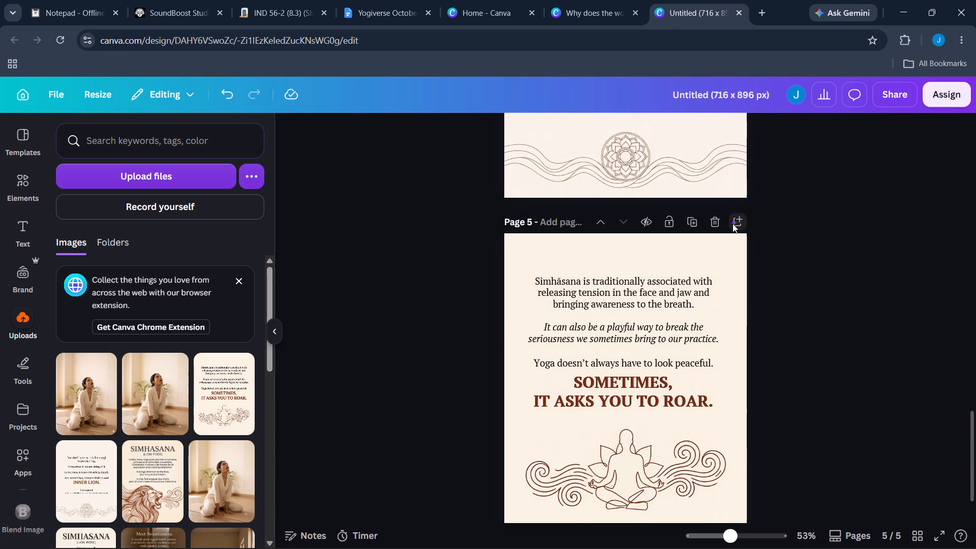
{"action": "triple_click", "coordinate": [733, 224]}
{"action": "triple_click", "coordinate": [733, 224]}
{"action": "scroll", "coordinate": [733, 224], "scroll_direction": "down", "scroll_amount": 3}
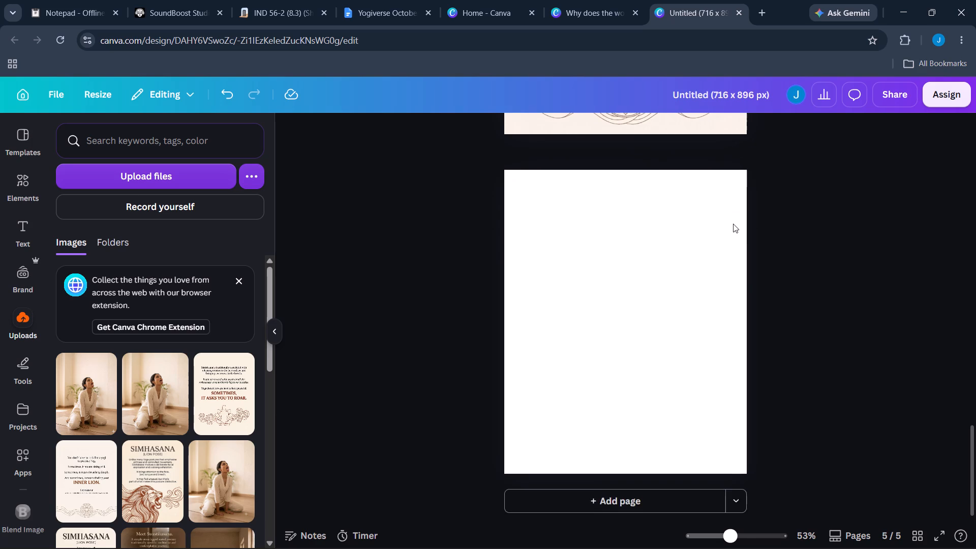
{"action": "scroll", "coordinate": [733, 224], "scroll_direction": "up", "scroll_amount": 2}
{"action": "scroll", "coordinate": [725, 230], "scroll_direction": "down", "scroll_amount": 2}
{"action": "left_click", "coordinate": [635, 498]}
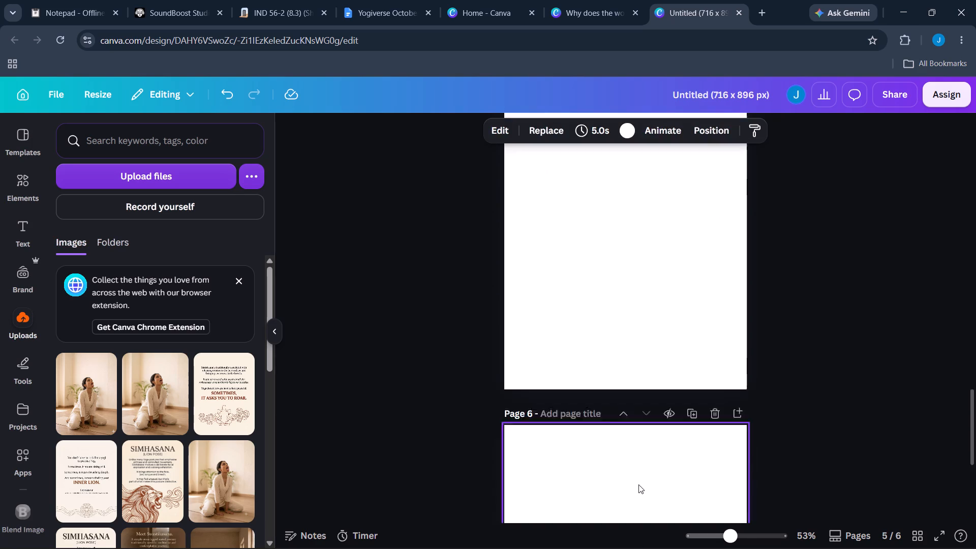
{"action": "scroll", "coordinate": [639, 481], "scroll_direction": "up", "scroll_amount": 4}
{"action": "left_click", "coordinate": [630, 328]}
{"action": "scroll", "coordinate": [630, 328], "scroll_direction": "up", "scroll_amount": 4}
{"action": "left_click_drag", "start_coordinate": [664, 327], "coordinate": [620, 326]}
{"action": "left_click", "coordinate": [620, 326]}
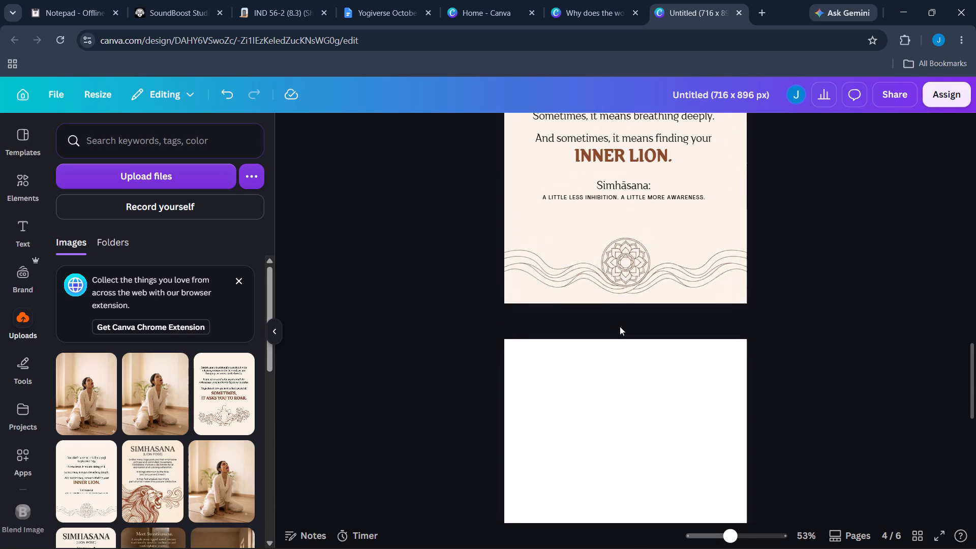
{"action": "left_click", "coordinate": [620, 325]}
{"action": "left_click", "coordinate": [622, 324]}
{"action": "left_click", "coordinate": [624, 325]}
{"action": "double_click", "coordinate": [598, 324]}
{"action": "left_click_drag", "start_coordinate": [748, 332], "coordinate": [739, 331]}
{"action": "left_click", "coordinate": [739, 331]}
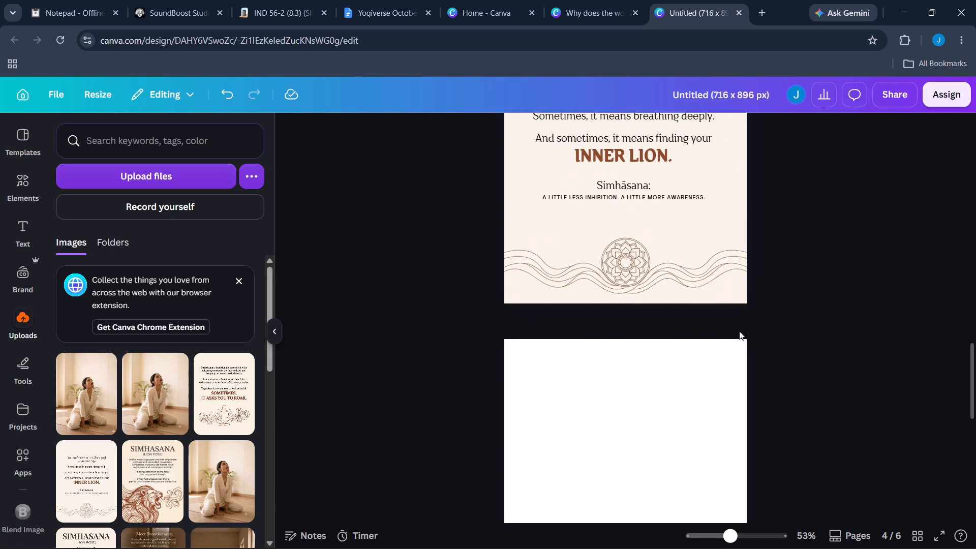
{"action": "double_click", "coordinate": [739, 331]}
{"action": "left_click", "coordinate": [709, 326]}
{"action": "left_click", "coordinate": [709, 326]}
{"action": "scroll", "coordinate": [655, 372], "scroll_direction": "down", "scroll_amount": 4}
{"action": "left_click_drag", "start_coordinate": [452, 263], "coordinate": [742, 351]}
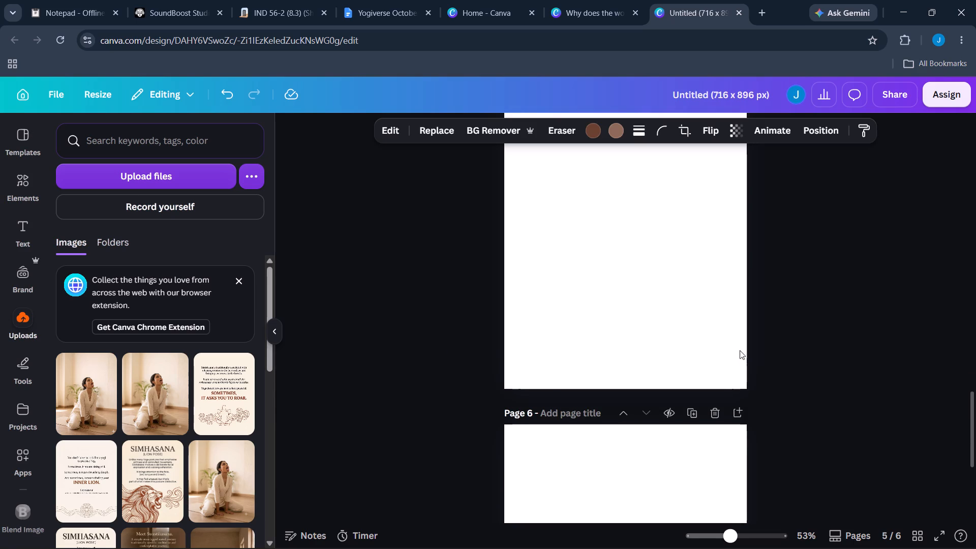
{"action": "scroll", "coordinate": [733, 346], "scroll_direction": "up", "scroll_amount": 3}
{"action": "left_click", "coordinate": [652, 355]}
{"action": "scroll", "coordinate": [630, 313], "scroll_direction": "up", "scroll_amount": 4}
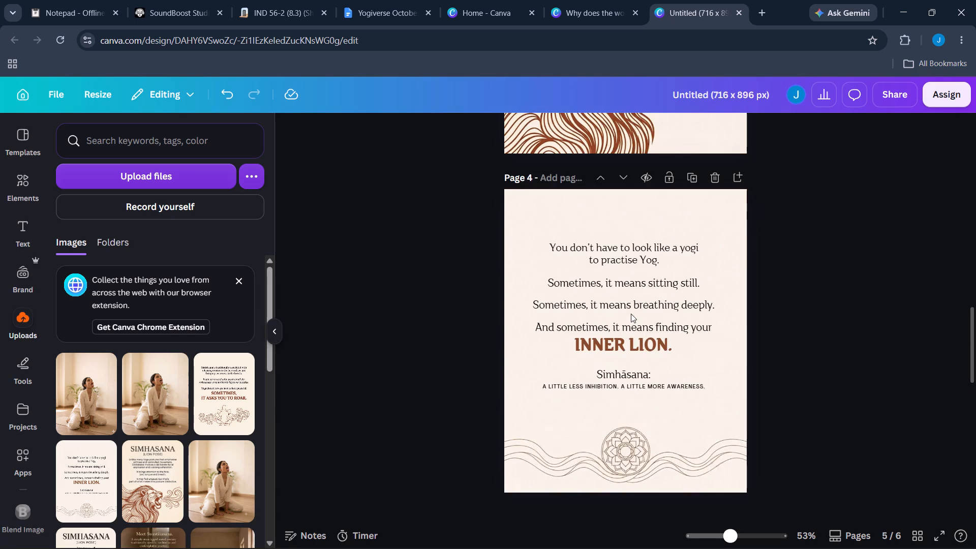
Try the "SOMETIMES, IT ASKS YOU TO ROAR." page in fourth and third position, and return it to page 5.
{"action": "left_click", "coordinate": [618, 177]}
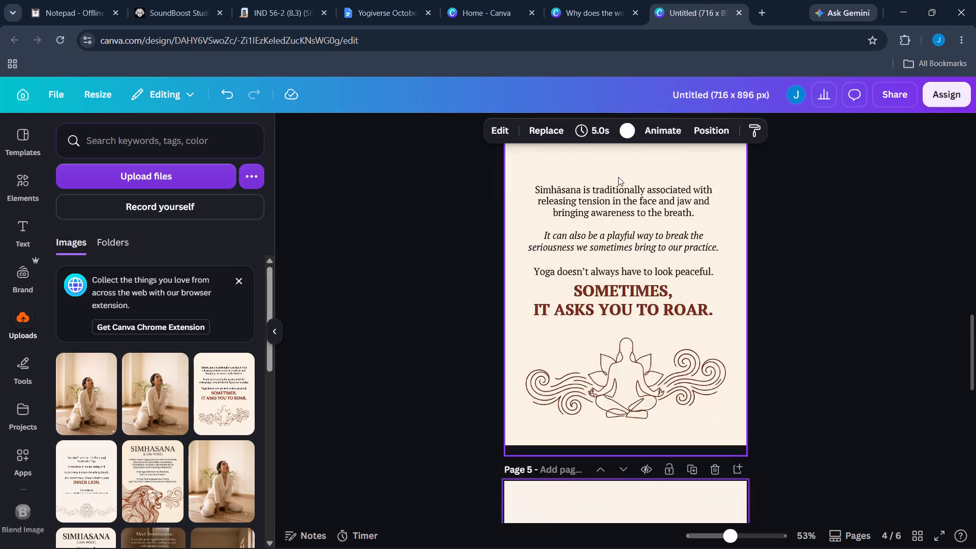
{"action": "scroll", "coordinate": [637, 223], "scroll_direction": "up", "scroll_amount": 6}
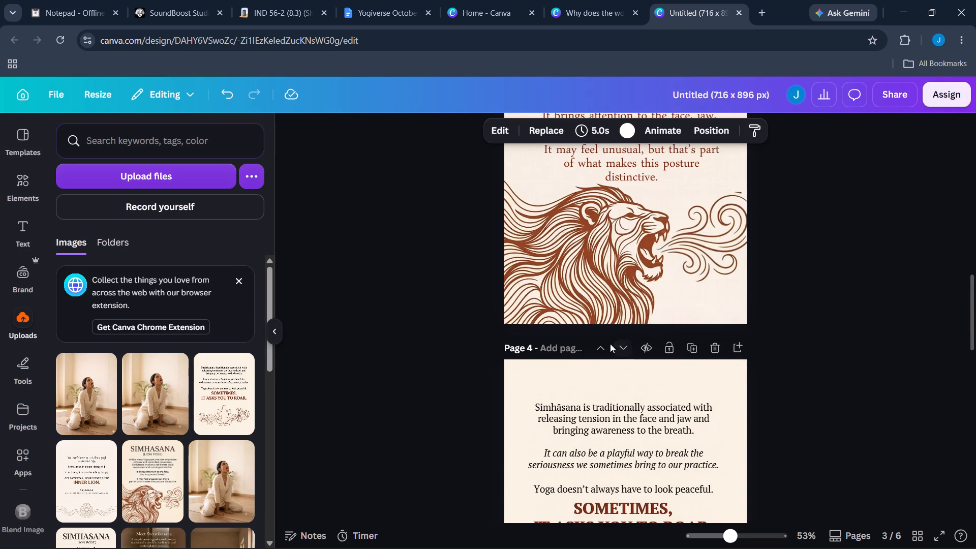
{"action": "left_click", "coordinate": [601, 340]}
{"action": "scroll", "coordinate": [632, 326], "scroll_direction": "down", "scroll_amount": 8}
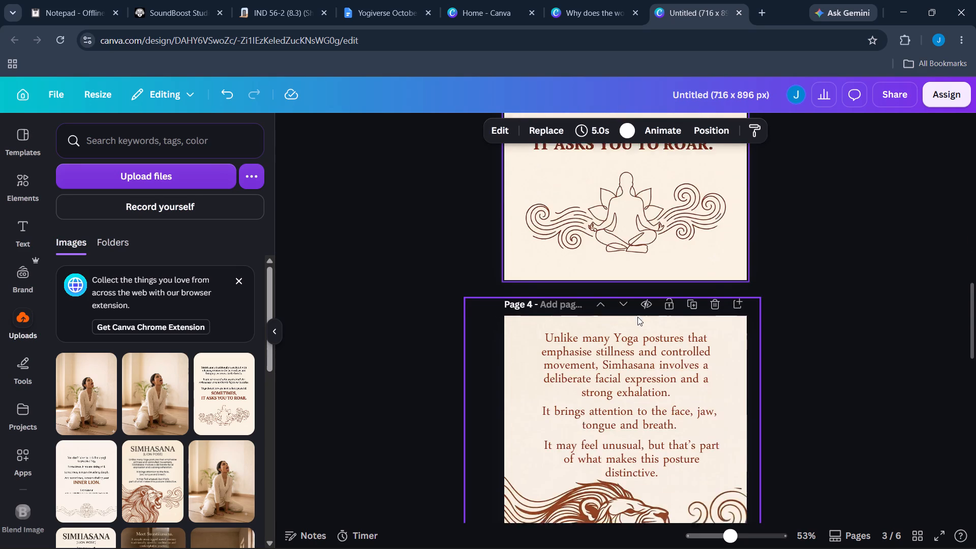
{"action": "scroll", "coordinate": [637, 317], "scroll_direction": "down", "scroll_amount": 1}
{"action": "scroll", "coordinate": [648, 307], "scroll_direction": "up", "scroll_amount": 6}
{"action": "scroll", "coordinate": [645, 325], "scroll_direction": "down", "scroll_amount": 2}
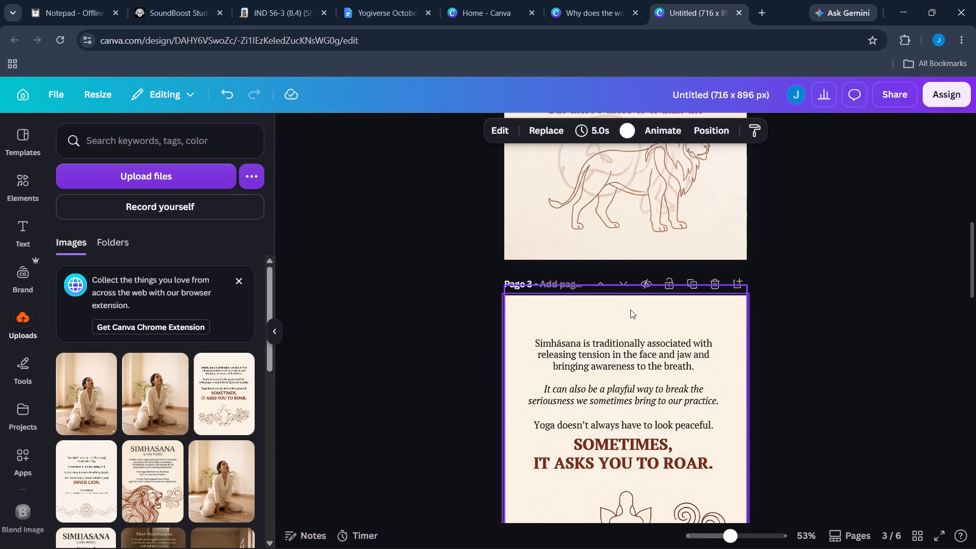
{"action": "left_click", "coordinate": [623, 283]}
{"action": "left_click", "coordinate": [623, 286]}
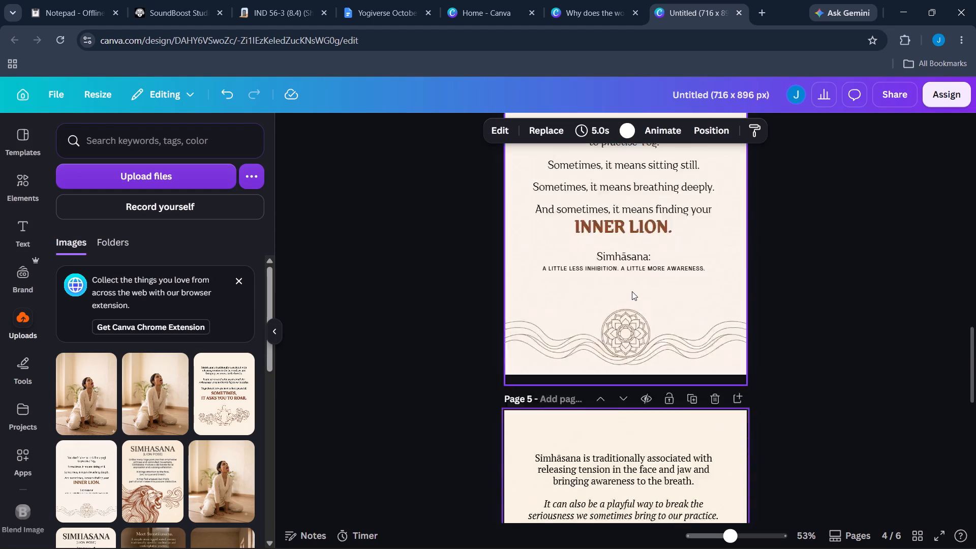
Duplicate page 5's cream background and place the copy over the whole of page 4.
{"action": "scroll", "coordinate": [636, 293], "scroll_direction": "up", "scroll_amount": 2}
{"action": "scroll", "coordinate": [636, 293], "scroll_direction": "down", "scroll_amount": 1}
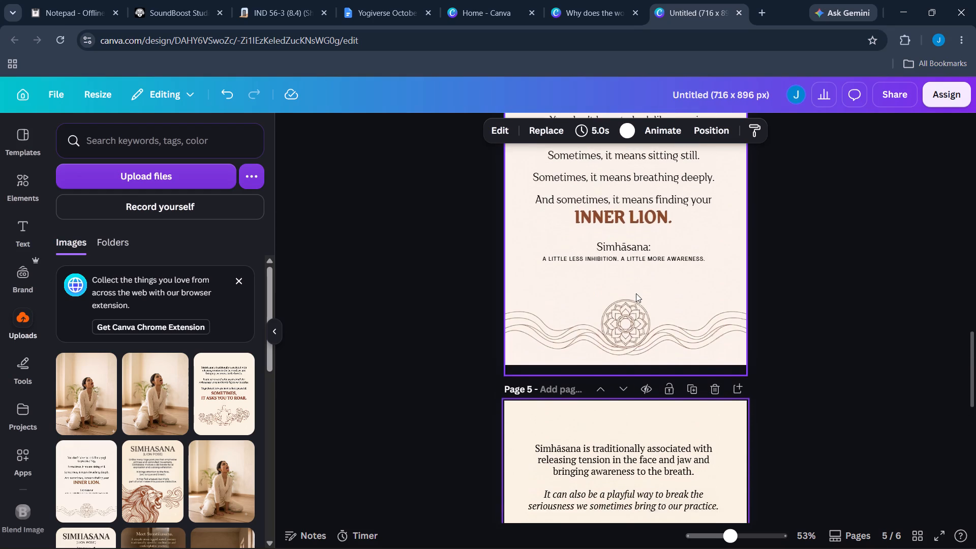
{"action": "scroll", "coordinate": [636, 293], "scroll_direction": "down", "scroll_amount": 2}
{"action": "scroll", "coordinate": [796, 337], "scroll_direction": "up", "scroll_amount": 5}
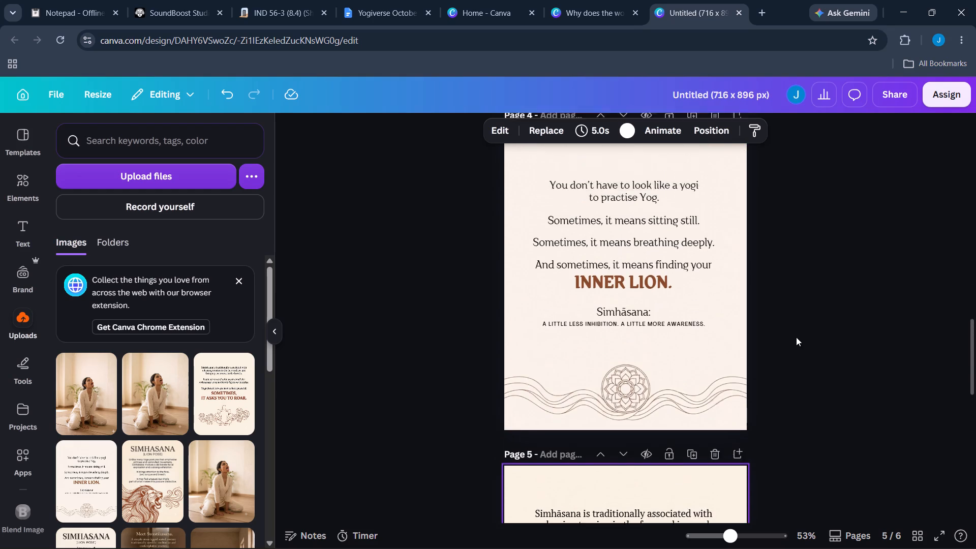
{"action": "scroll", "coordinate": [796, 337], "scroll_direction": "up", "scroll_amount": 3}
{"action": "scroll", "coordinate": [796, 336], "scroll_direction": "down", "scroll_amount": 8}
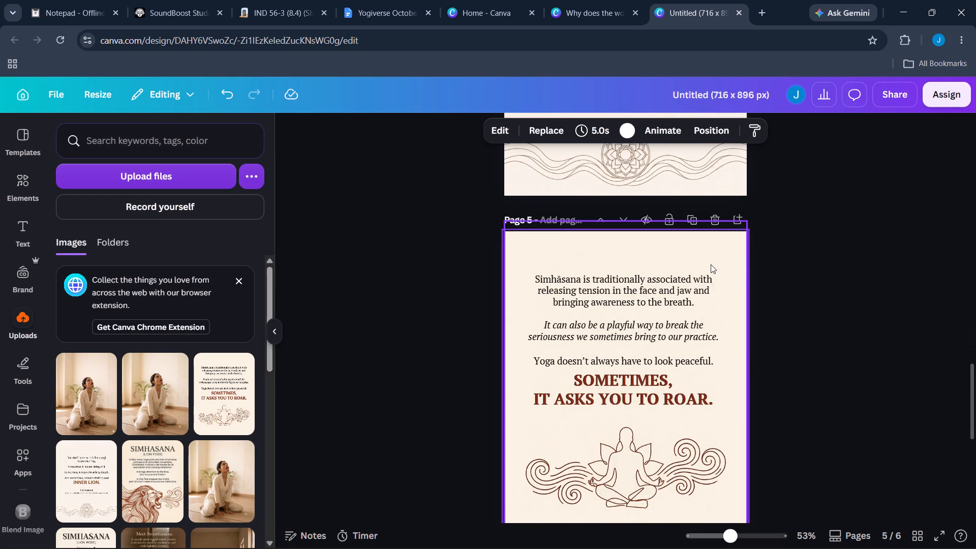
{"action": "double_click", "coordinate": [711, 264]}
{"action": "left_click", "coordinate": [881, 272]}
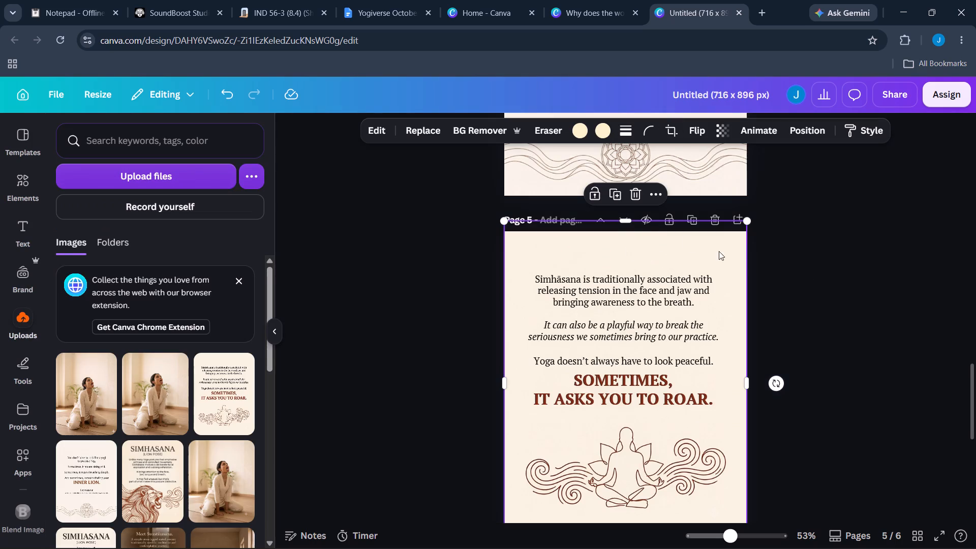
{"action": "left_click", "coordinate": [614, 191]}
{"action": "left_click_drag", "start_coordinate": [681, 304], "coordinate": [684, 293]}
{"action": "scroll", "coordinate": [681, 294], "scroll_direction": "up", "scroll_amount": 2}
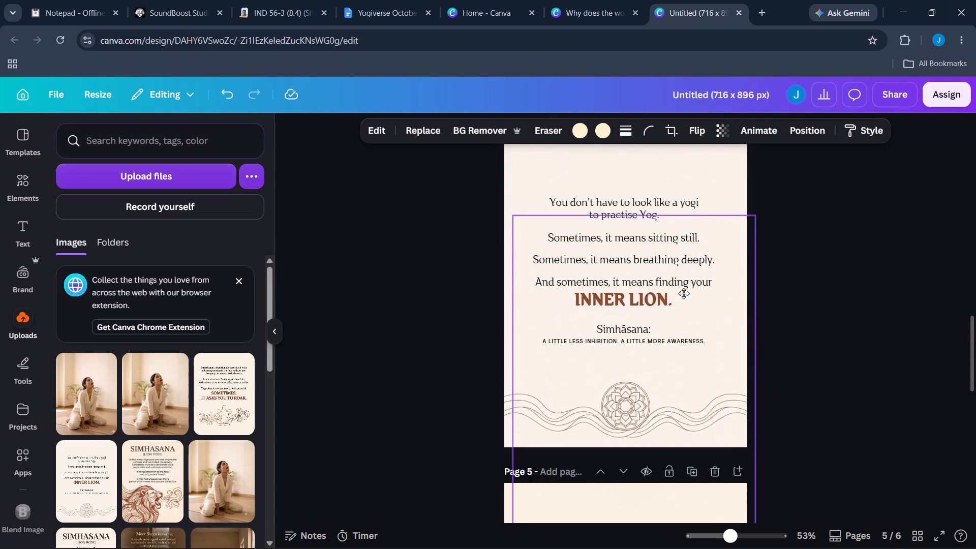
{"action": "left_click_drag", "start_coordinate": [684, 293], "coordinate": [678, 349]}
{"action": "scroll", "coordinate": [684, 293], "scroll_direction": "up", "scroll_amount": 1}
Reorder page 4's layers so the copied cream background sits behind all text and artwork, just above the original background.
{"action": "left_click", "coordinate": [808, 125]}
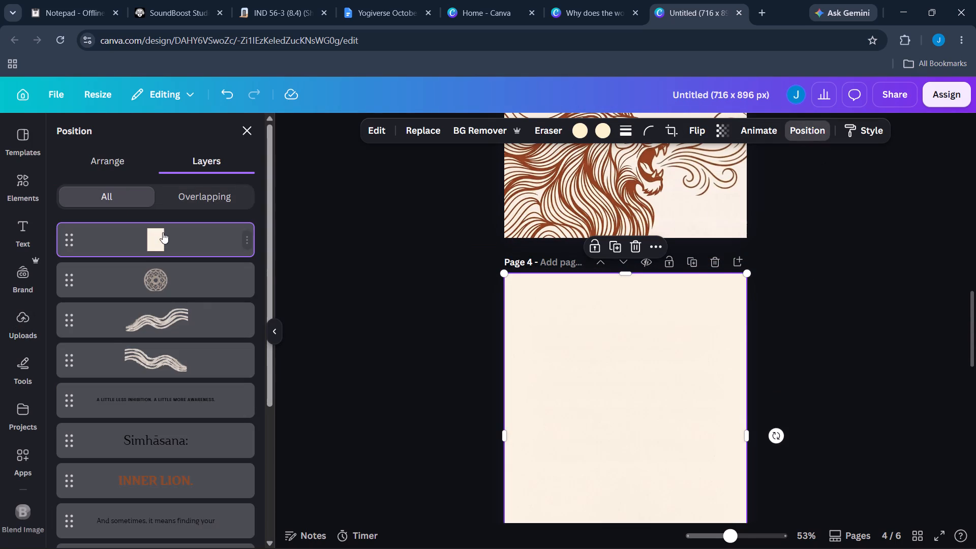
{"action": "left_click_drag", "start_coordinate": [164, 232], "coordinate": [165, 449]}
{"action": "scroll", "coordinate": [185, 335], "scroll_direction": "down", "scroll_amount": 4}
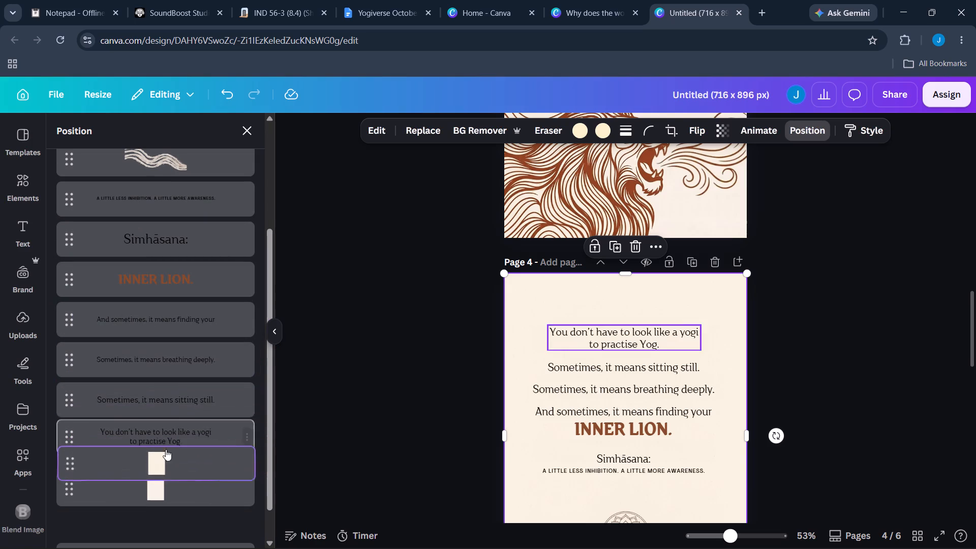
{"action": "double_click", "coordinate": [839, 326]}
Delete all of page 4's text, from "You don't have to look like a yogi" through "A LITTLE MORE AWARENESS.", along with the copied background.
{"action": "left_click_drag", "start_coordinate": [381, 316], "coordinate": [727, 456]}
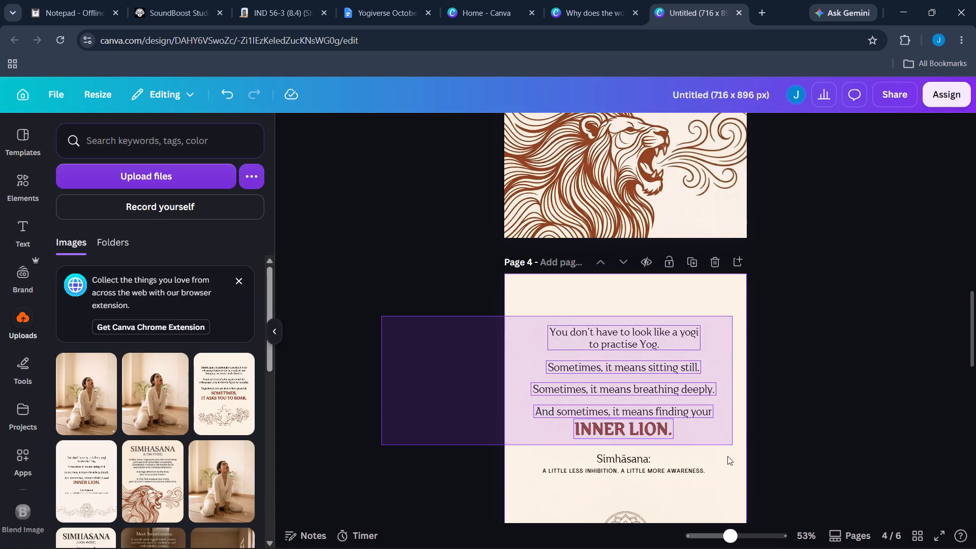
{"action": "left_click_drag", "start_coordinate": [727, 456], "coordinate": [721, 468]}
{"action": "key", "text": "BackSpace"}
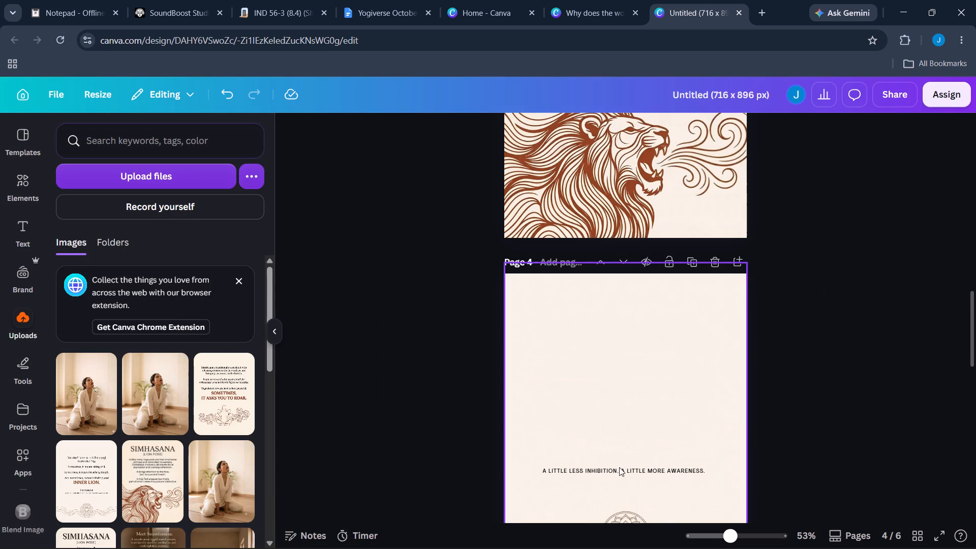
{"action": "left_click", "coordinate": [622, 470]}
{"action": "key", "text": "BackSpace"}
{"action": "scroll", "coordinate": [657, 429], "scroll_direction": "down", "scroll_amount": 2}
{"action": "left_click", "coordinate": [797, 358]}
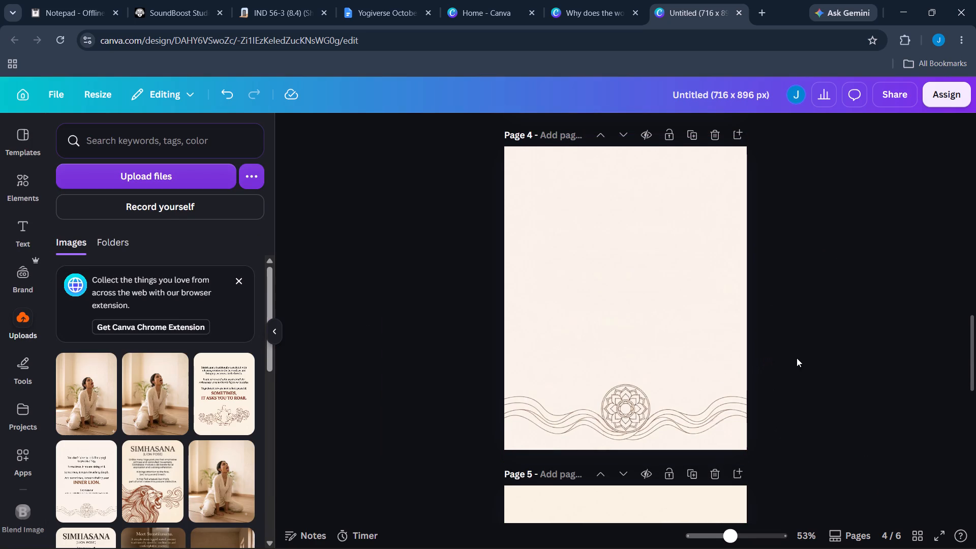
Check page 4's wave and mandala artwork against the text layouts and backgrounds of pages 2 and 3.
{"action": "left_click", "coordinate": [727, 414]}
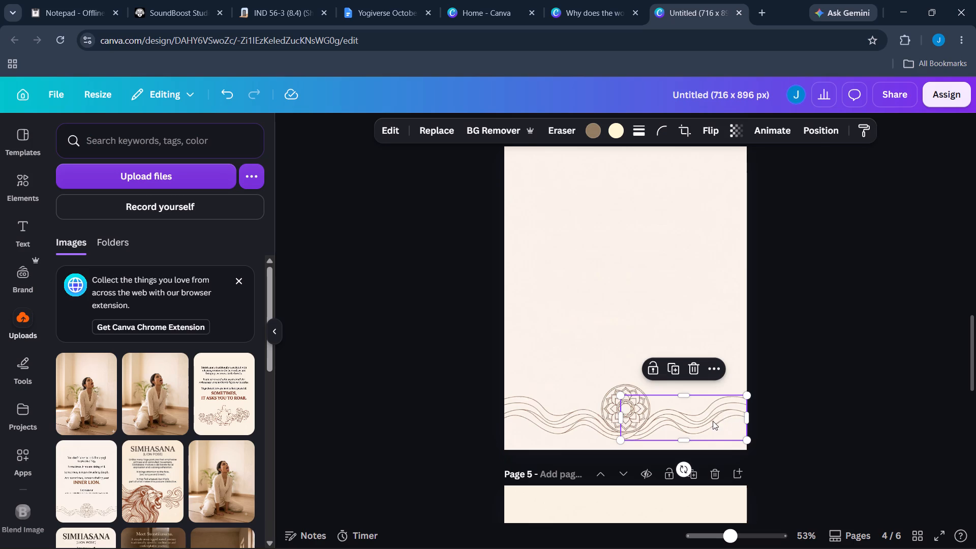
{"action": "left_click", "coordinate": [713, 421]}
{"action": "left_click", "coordinate": [738, 413]}
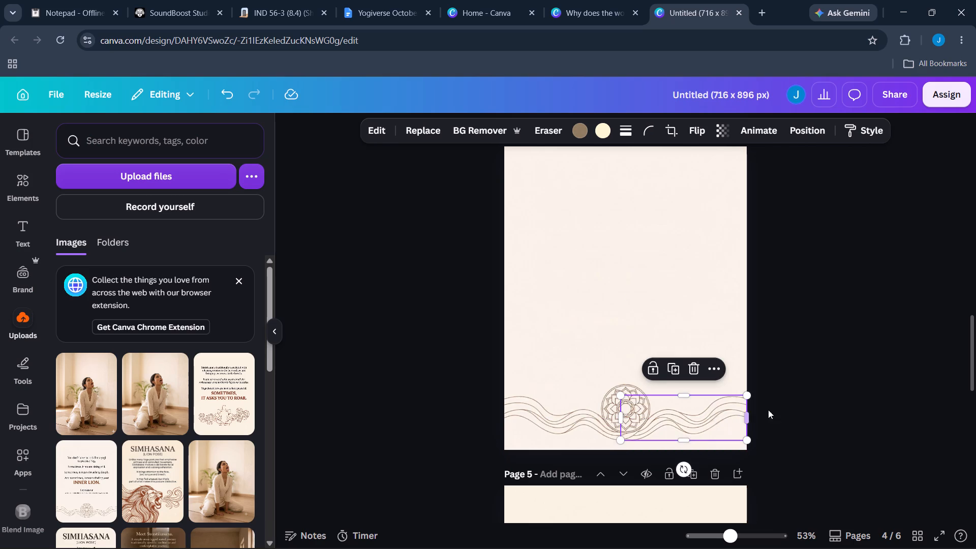
{"action": "scroll", "coordinate": [866, 405], "scroll_direction": "up", "scroll_amount": 4}
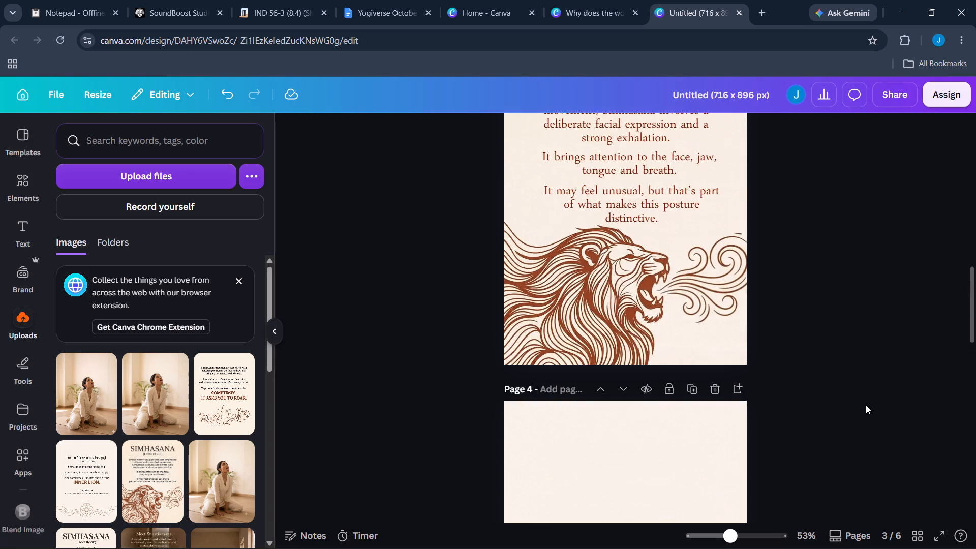
{"action": "scroll", "coordinate": [865, 401], "scroll_direction": "up", "scroll_amount": 11}
{"action": "scroll", "coordinate": [862, 386], "scroll_direction": "down", "scroll_amount": 9}
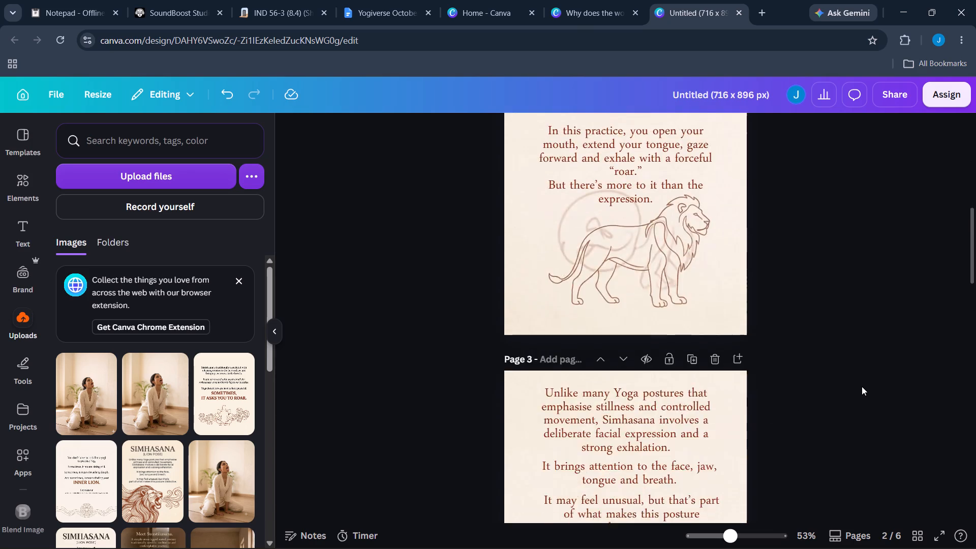
{"action": "scroll", "coordinate": [862, 386], "scroll_direction": "down", "scroll_amount": 7}
{"action": "scroll", "coordinate": [862, 386], "scroll_direction": "up", "scroll_amount": 6}
{"action": "scroll", "coordinate": [862, 385], "scroll_direction": "down", "scroll_amount": 4}
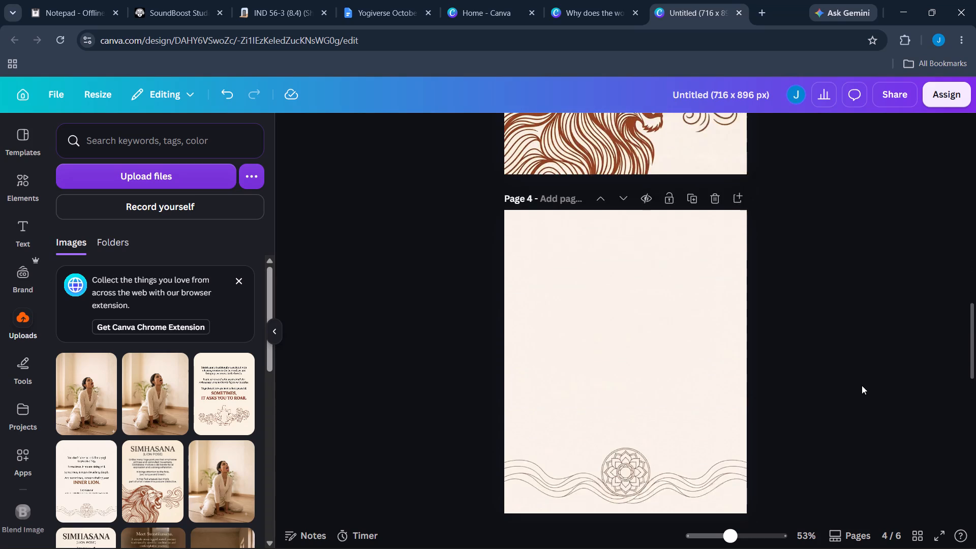
Compare page 4's background with those of pages 3 and 5, and inspect page 4's layer order.
{"action": "scroll", "coordinate": [862, 385], "scroll_direction": "up", "scroll_amount": 3}
{"action": "scroll", "coordinate": [862, 385], "scroll_direction": "down", "scroll_amount": 10}
{"action": "scroll", "coordinate": [862, 386], "scroll_direction": "up", "scroll_amount": 4}
{"action": "scroll", "coordinate": [862, 386], "scroll_direction": "down", "scroll_amount": 2}
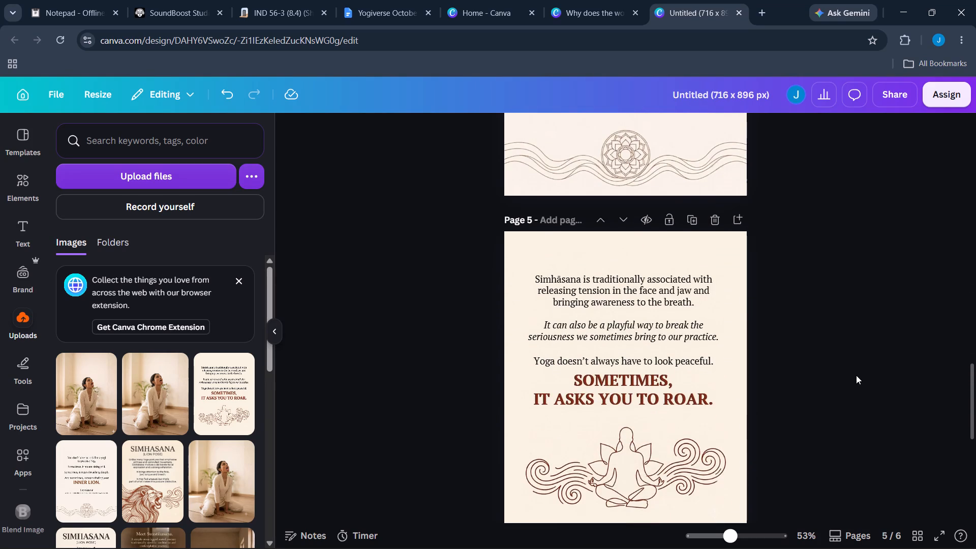
{"action": "scroll", "coordinate": [673, 328], "scroll_direction": "up", "scroll_amount": 4}
{"action": "left_click", "coordinate": [632, 423]}
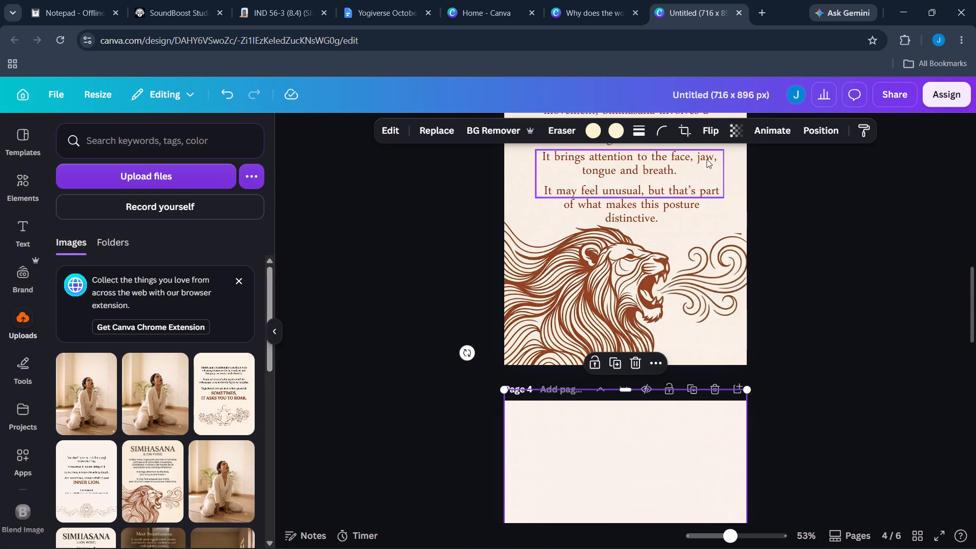
{"action": "left_click", "coordinate": [795, 132]}
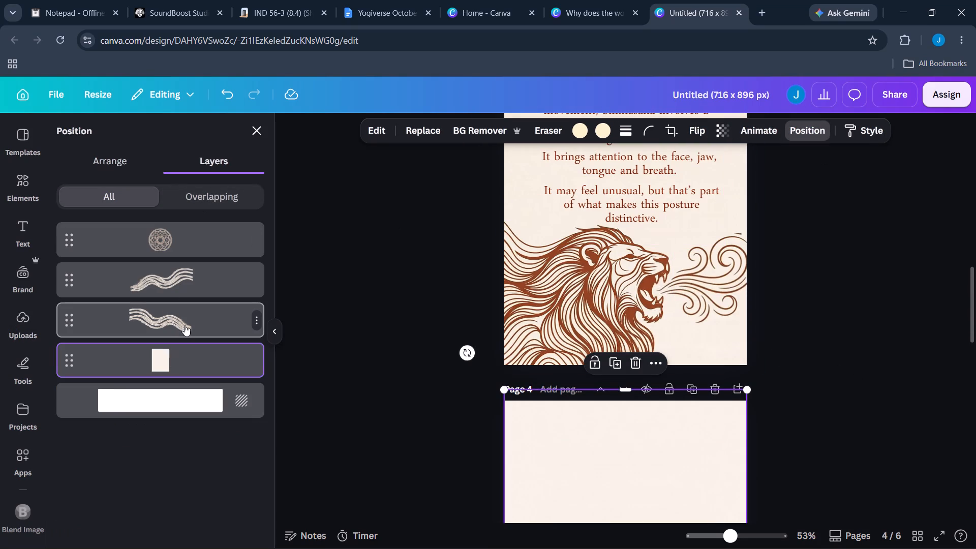
{"action": "scroll", "coordinate": [229, 323], "scroll_direction": "down", "scroll_amount": 1}
{"action": "left_click", "coordinate": [359, 386]}
{"action": "scroll", "coordinate": [390, 380], "scroll_direction": "down", "scroll_amount": 6}
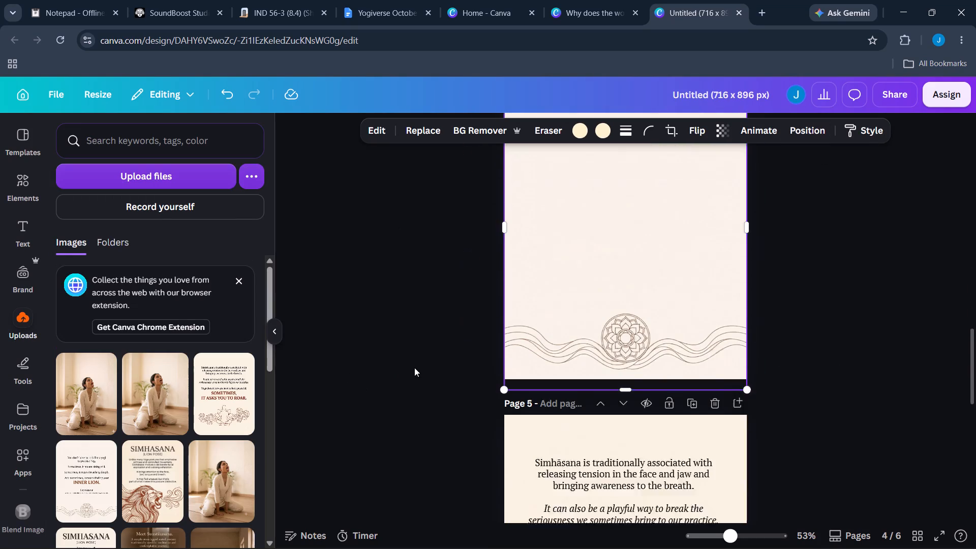
Duplicate page 5's cream background over the whole of page 4 and layer it behind the mandala and wave artwork.
{"action": "left_click", "coordinate": [605, 376]}
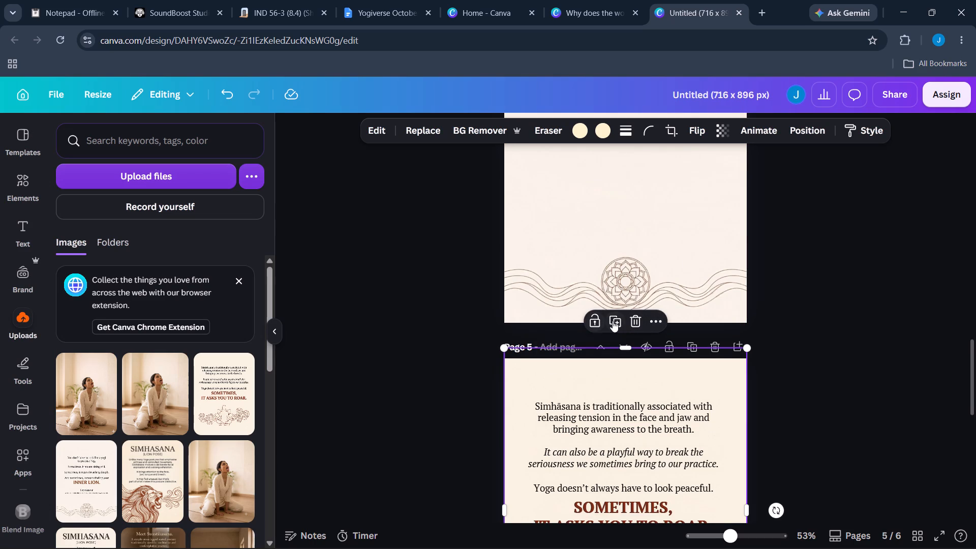
{"action": "left_click", "coordinate": [615, 319]}
{"action": "left_click_drag", "start_coordinate": [634, 381], "coordinate": [623, 308]}
{"action": "scroll", "coordinate": [633, 376], "scroll_direction": "up", "scroll_amount": 4}
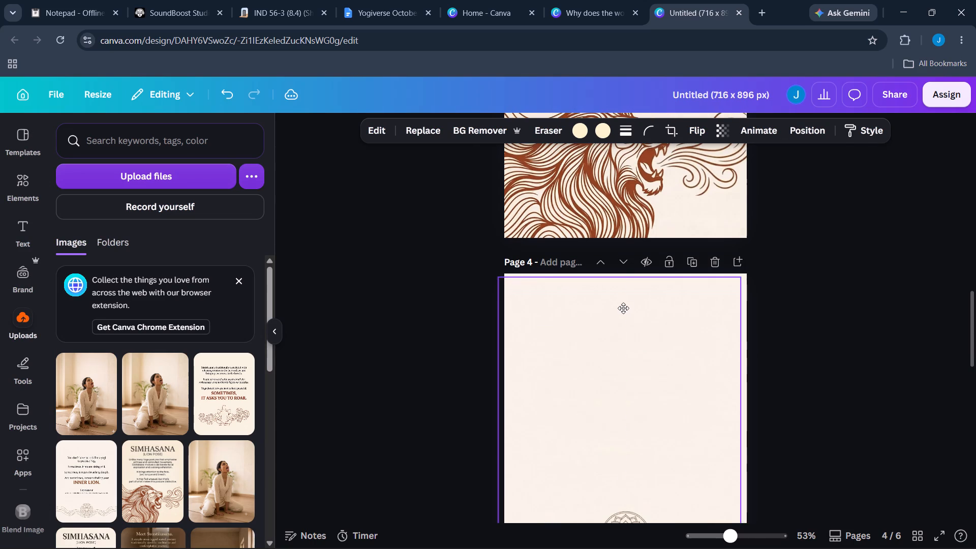
{"action": "left_click_drag", "start_coordinate": [623, 308], "coordinate": [630, 301]}
{"action": "left_click", "coordinate": [804, 130]}
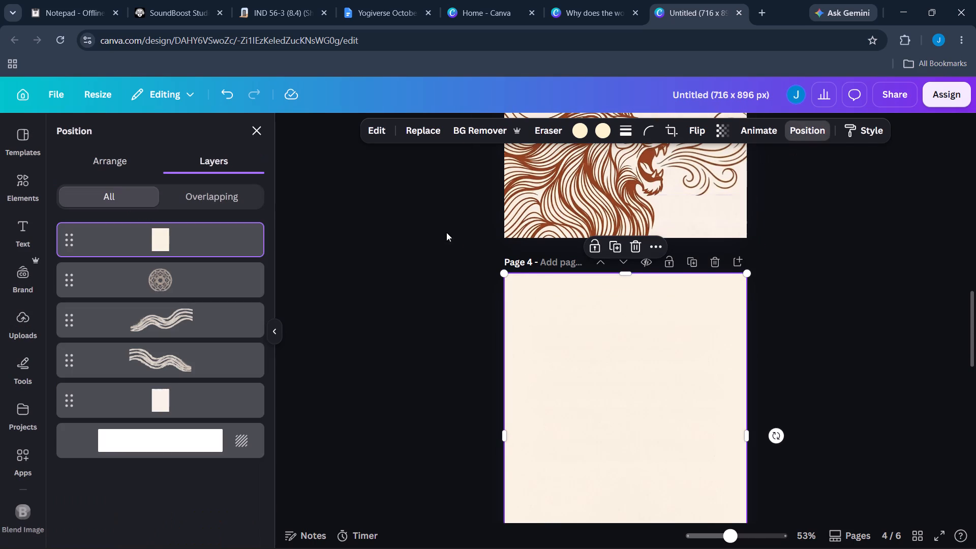
{"action": "left_click_drag", "start_coordinate": [189, 245], "coordinate": [184, 385]}
{"action": "double_click", "coordinate": [773, 372]}
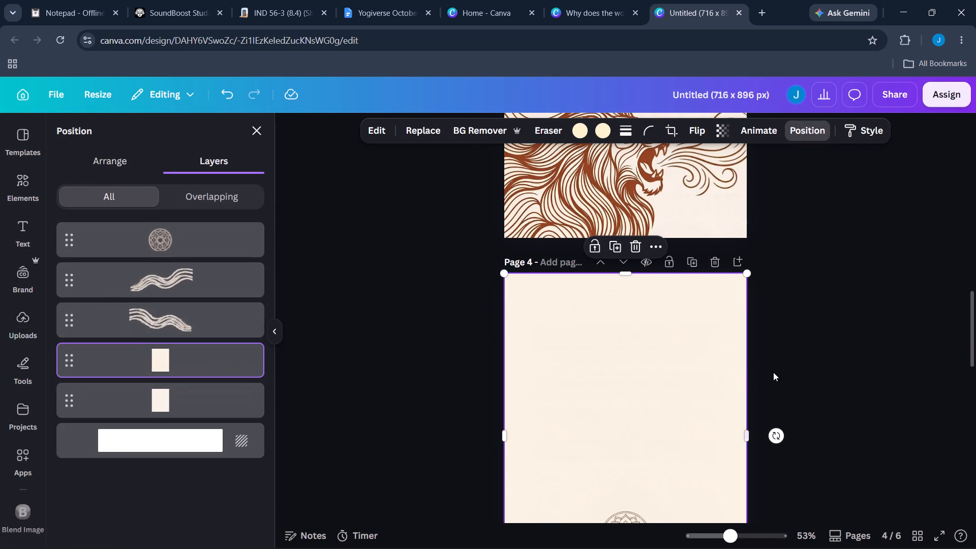
Duplicate page 3's "It may feel unusual" text and place the copy near the top of page 4.
{"action": "scroll", "coordinate": [773, 372], "scroll_direction": "up", "scroll_amount": 3}
{"action": "left_click", "coordinate": [647, 281]}
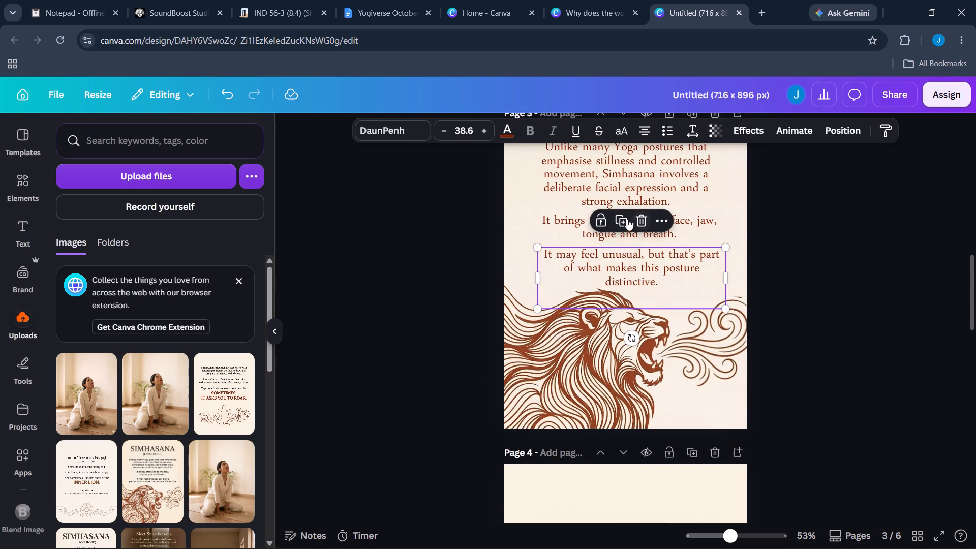
{"action": "left_click", "coordinate": [623, 218]}
{"action": "left_click_drag", "start_coordinate": [621, 281], "coordinate": [611, 334]}
{"action": "scroll", "coordinate": [626, 330], "scroll_direction": "down", "scroll_amount": 3}
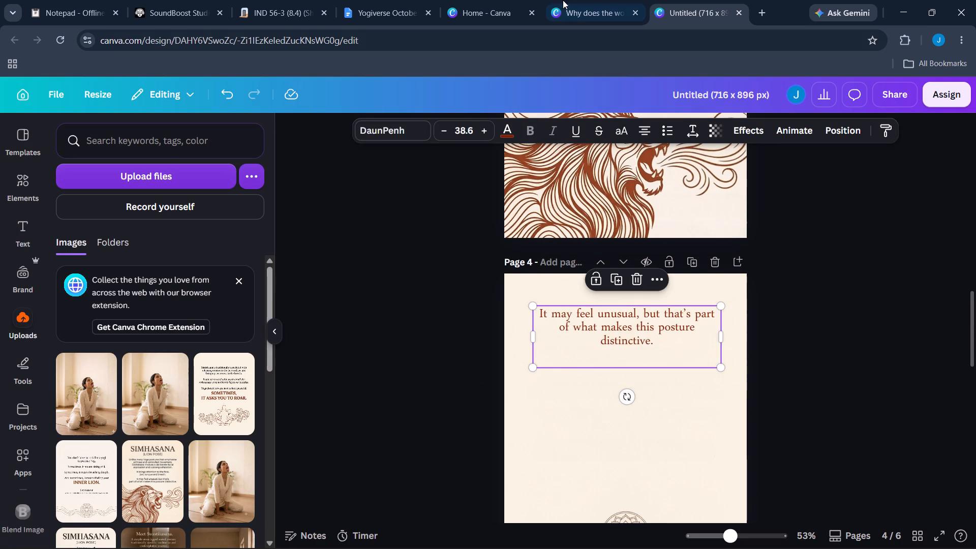
Replace the copied text on page 4 with the content document's Slide 4 opening paragraph, "Siṃhāsana is traditionally associated…" through "awareness to the breath.".
{"action": "left_click", "coordinate": [559, 0]}
{"action": "left_click", "coordinate": [496, 0]}
{"action": "left_click", "coordinate": [406, 0]}
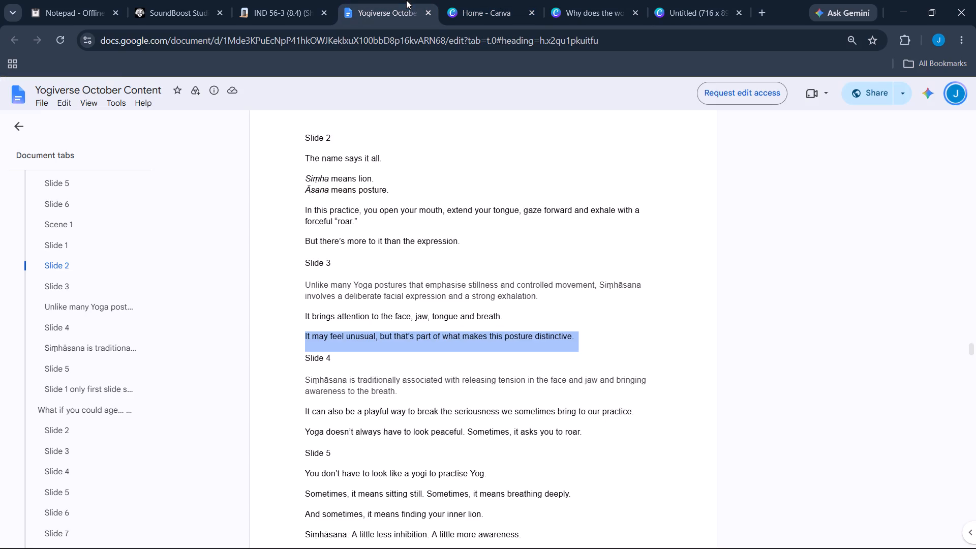
{"action": "scroll", "coordinate": [479, 299], "scroll_direction": "down", "scroll_amount": 2}
{"action": "left_click_drag", "start_coordinate": [301, 252], "coordinate": [347, 255]}
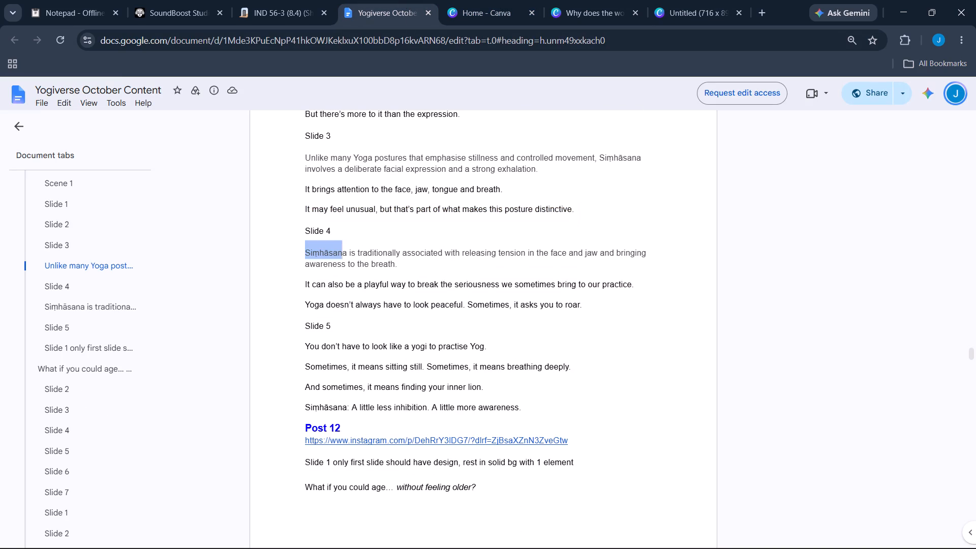
{"action": "left_click_drag", "start_coordinate": [347, 255], "coordinate": [402, 271]}
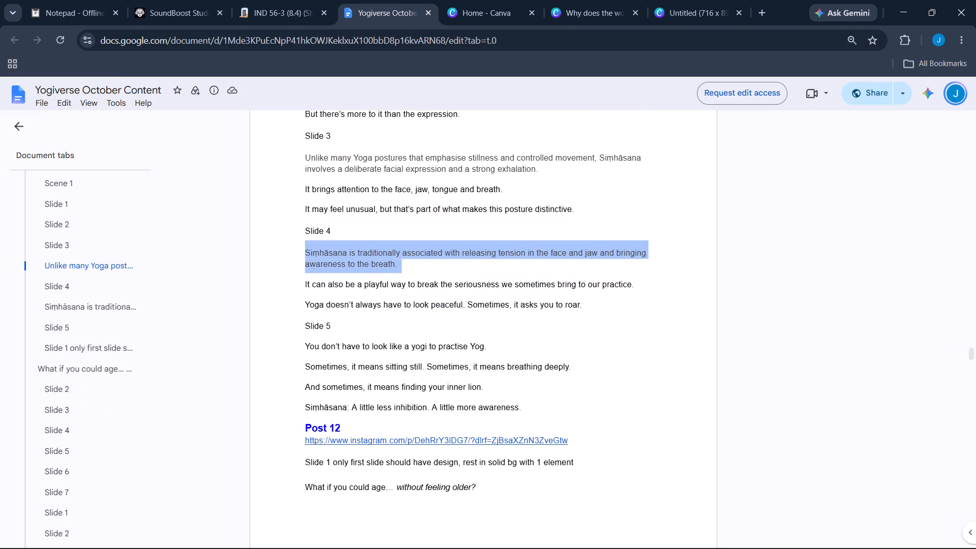
{"action": "key", "text": "ctrl+c"}
{"action": "left_click", "coordinate": [670, 0]}
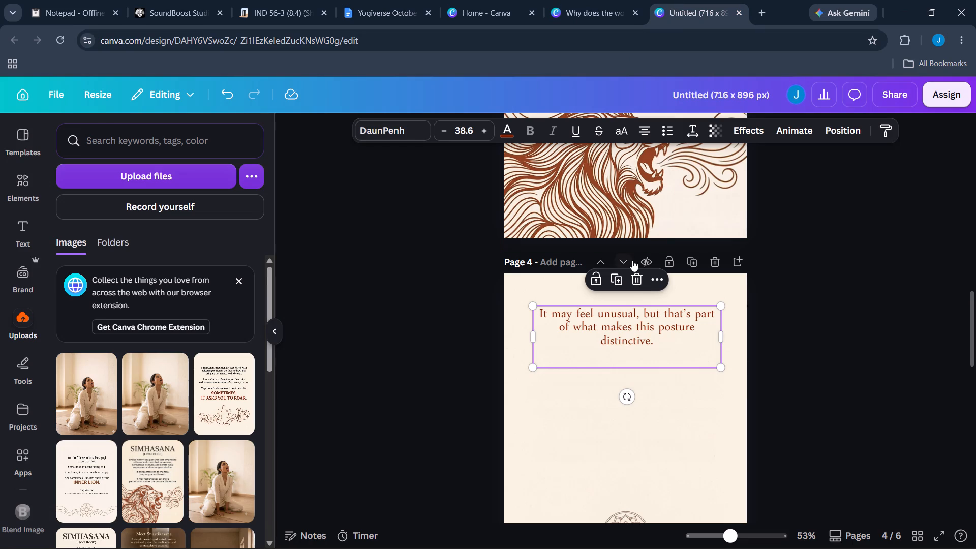
{"action": "double_click", "coordinate": [631, 328]}
{"action": "key", "text": "ctrl+v"}
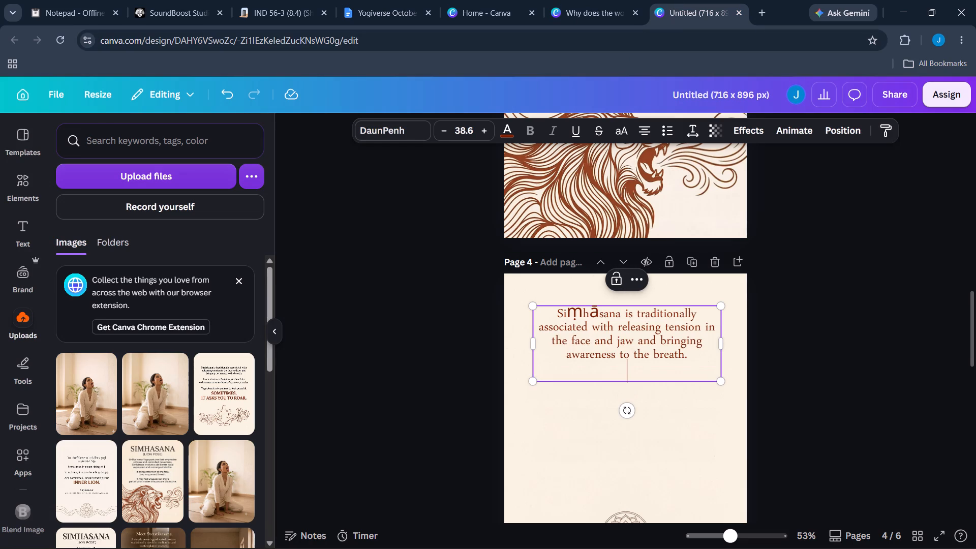
{"action": "left_click", "coordinate": [848, 358]}
Change the paragraph's first word to the plain spelling "Simhasana", without the accented m and a.
{"action": "double_click", "coordinate": [596, 318]}
{"action": "key", "text": "BackSpace"}
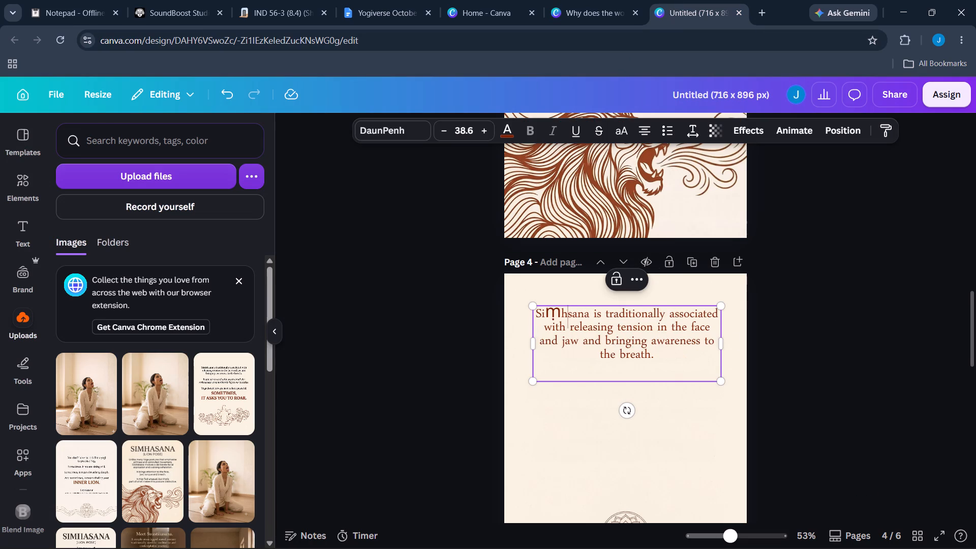
{"action": "key", "text": "a"}
{"action": "key", "text": "Left"}
{"action": "key", "text": "Left"}
{"action": "key", "text": "BackSpace"}
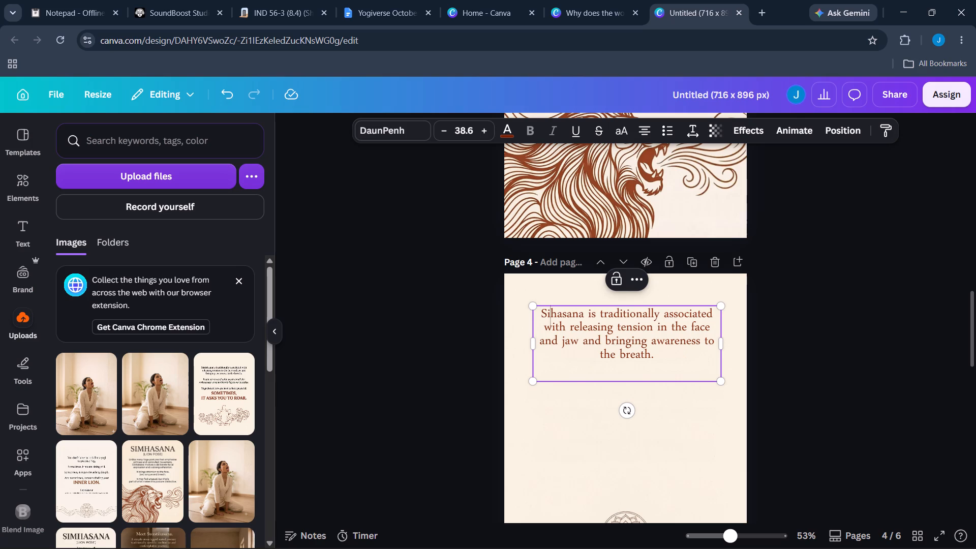
{"action": "key", "text": "m"}
{"action": "left_click", "coordinate": [878, 355]}
Move the "Simhasana is traditionally associated" paragraph up to page 4's top margin and centre it horizontally.
{"action": "left_click_drag", "start_coordinate": [697, 358], "coordinate": [697, 357]}
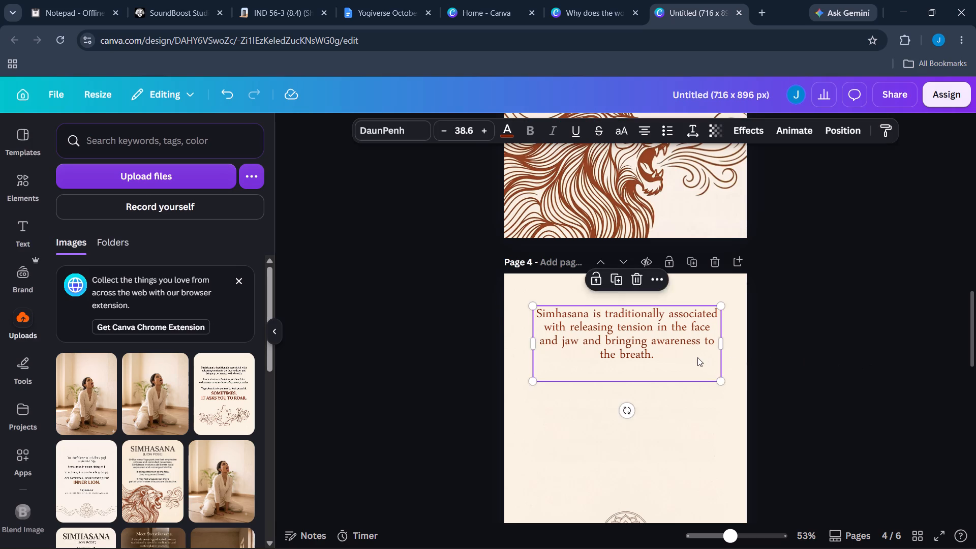
{"action": "left_click_drag", "start_coordinate": [697, 357], "coordinate": [698, 351]}
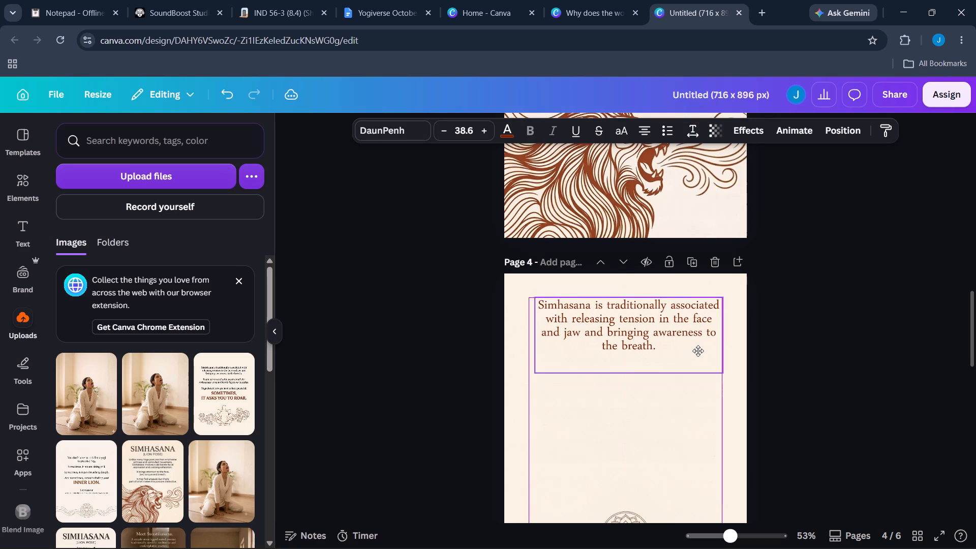
{"action": "left_click_drag", "start_coordinate": [698, 351], "coordinate": [695, 351]}
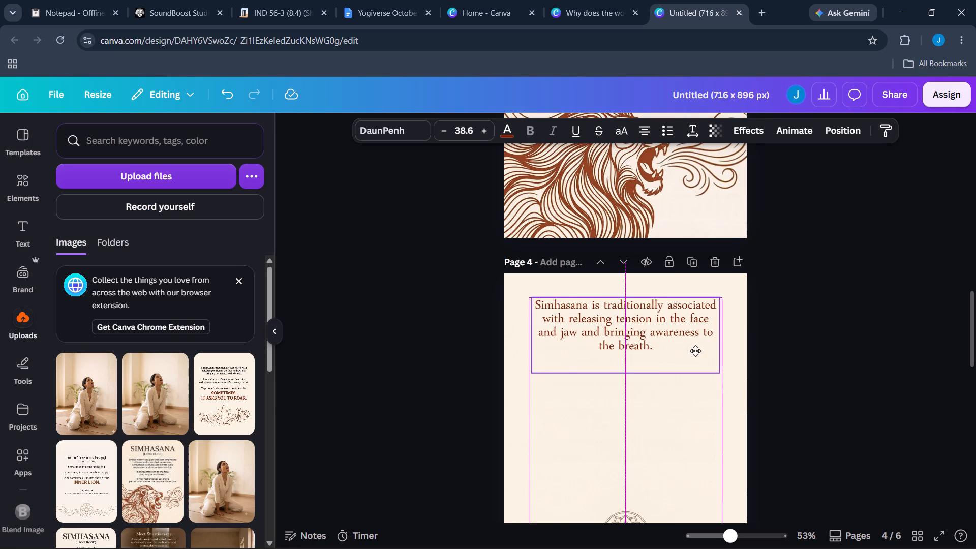
{"action": "left_click_drag", "start_coordinate": [695, 351], "coordinate": [695, 349]}
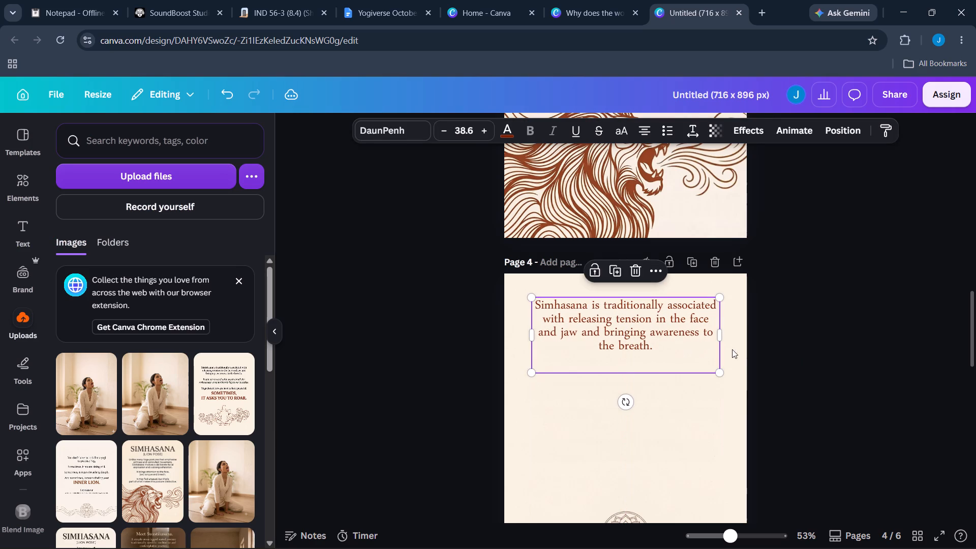
{"action": "left_click", "coordinate": [754, 349]}
Duplicate the "Simhasana is traditionally associated" paragraph and place the copy centred directly beneath it.
{"action": "left_click", "coordinate": [695, 343]}
{"action": "left_click", "coordinate": [620, 271]}
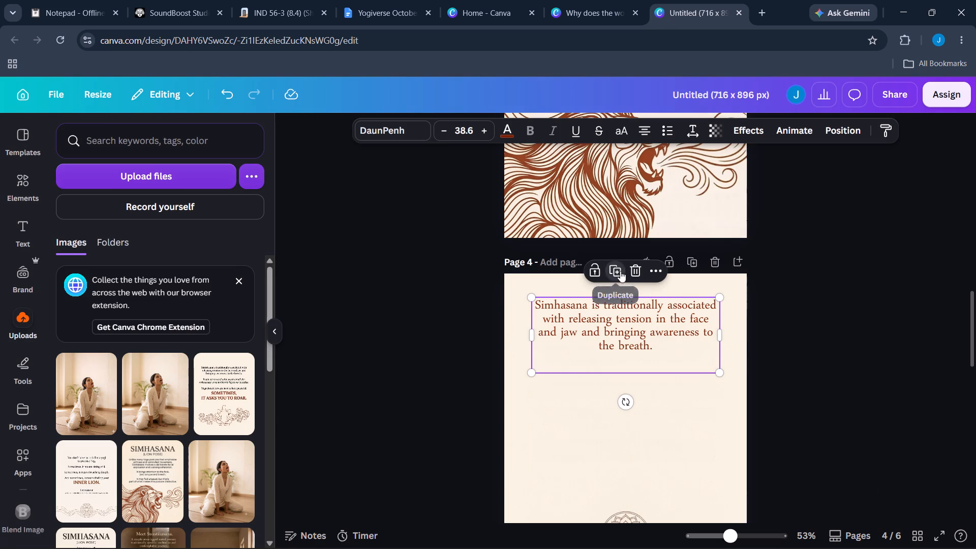
{"action": "left_click_drag", "start_coordinate": [631, 328], "coordinate": [624, 380]}
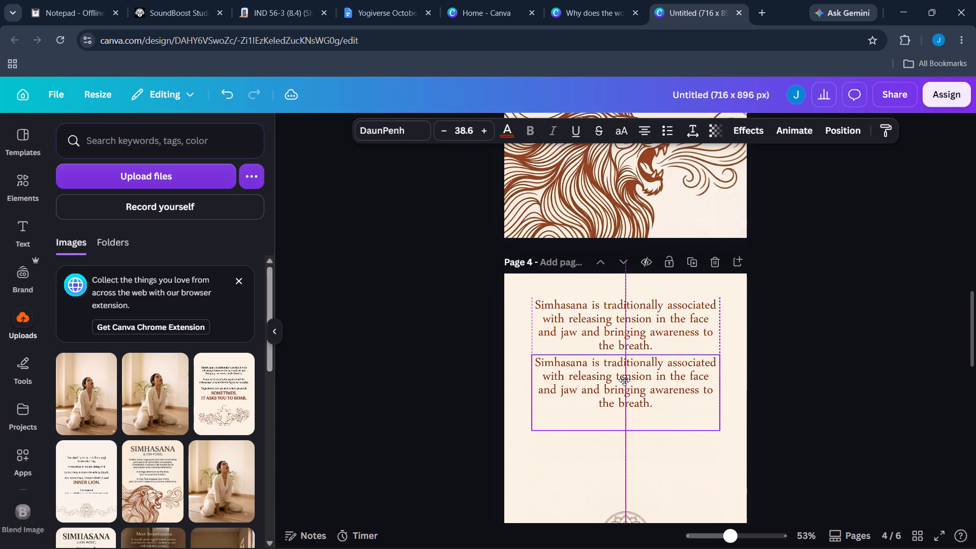
{"action": "left_click_drag", "start_coordinate": [624, 380], "coordinate": [624, 380]}
Replace the lower copy's text with the document's line "It can also be a playful way to break the seriousness we sometimes bring to our practice.".
{"action": "left_click", "coordinate": [531, 0]}
{"action": "left_click", "coordinate": [426, 0]}
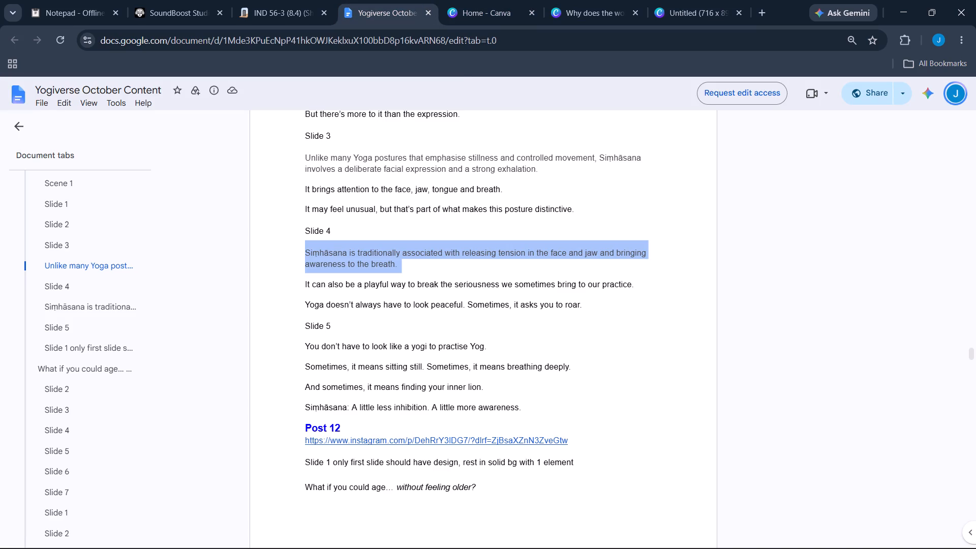
{"action": "left_click_drag", "start_coordinate": [301, 285], "coordinate": [634, 286]}
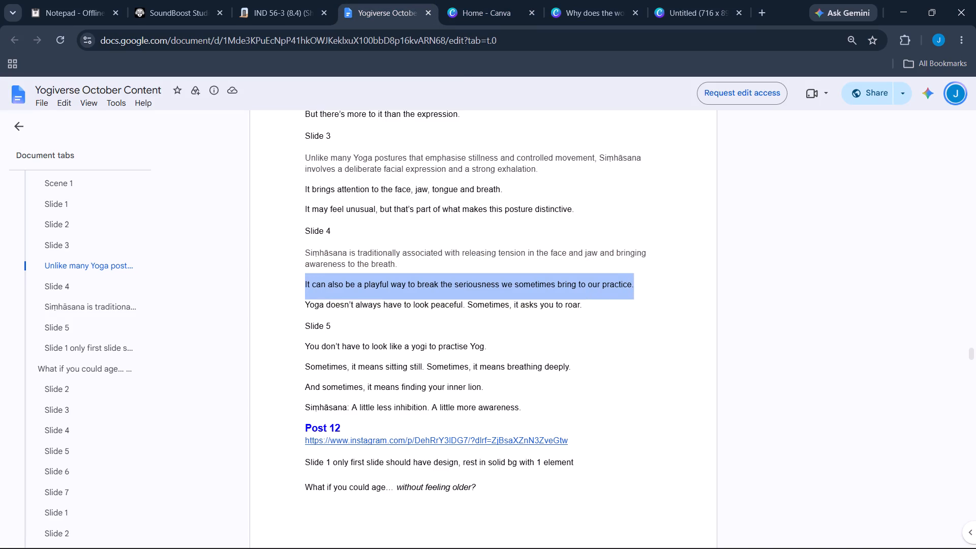
{"action": "key", "text": "ctrl+c"}
{"action": "left_click", "coordinate": [700, 0]}
{"action": "double_click", "coordinate": [647, 373]}
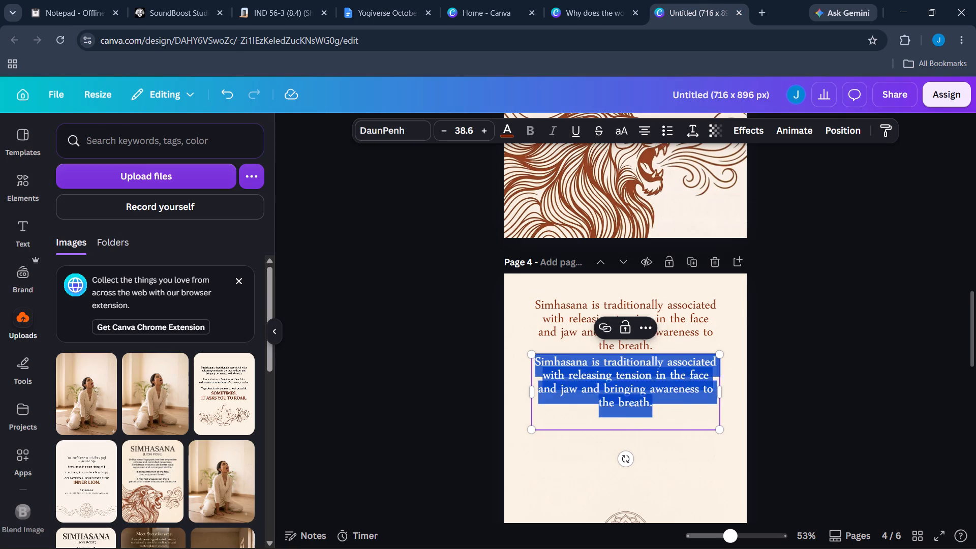
{"action": "left_click", "coordinate": [768, 394]}
{"action": "double_click", "coordinate": [663, 391]}
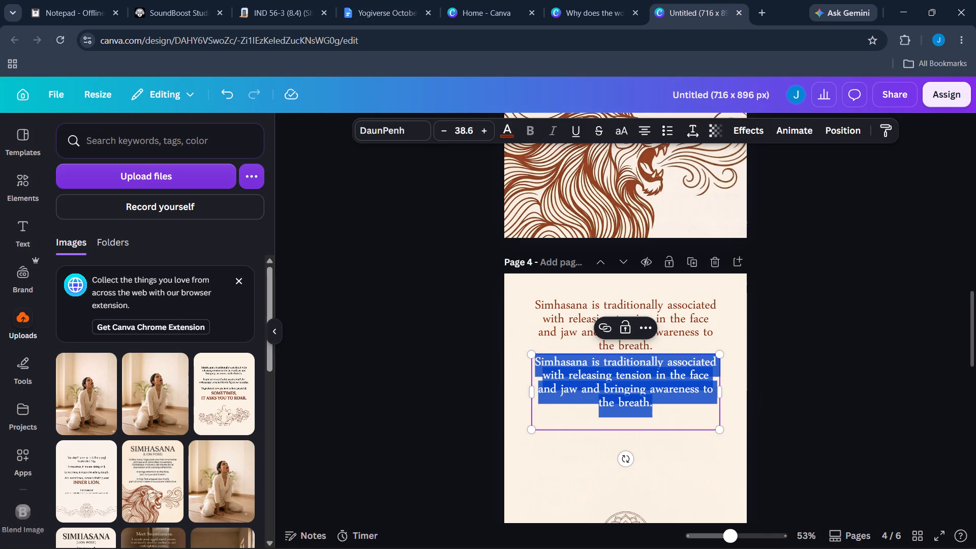
{"action": "key", "text": "ctrl+v"}
{"action": "left_click", "coordinate": [808, 379]}
Lower both page 4 paragraphs slightly, keeping them centred with a paragraph gap between them.
{"action": "left_click_drag", "start_coordinate": [667, 388], "coordinate": [664, 402]}
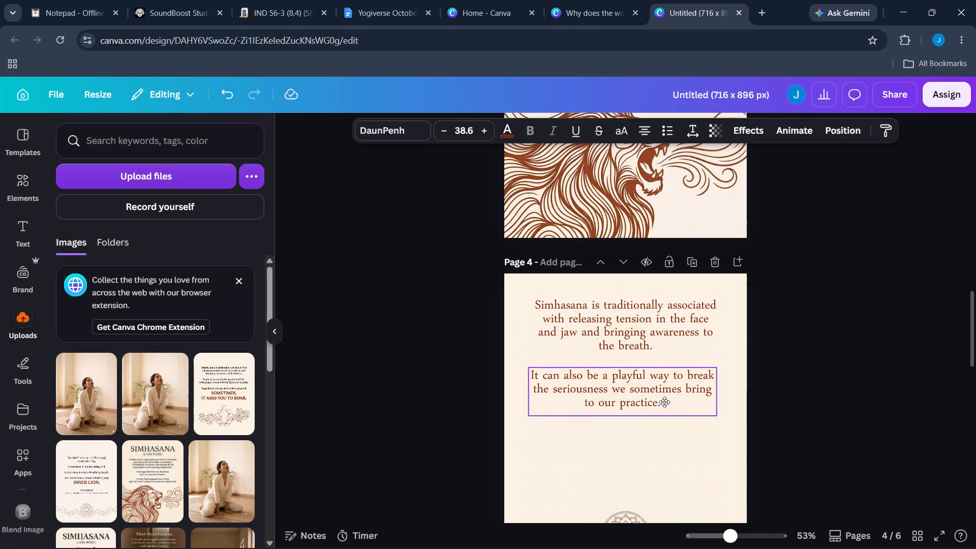
{"action": "left_click_drag", "start_coordinate": [664, 402], "coordinate": [666, 402]}
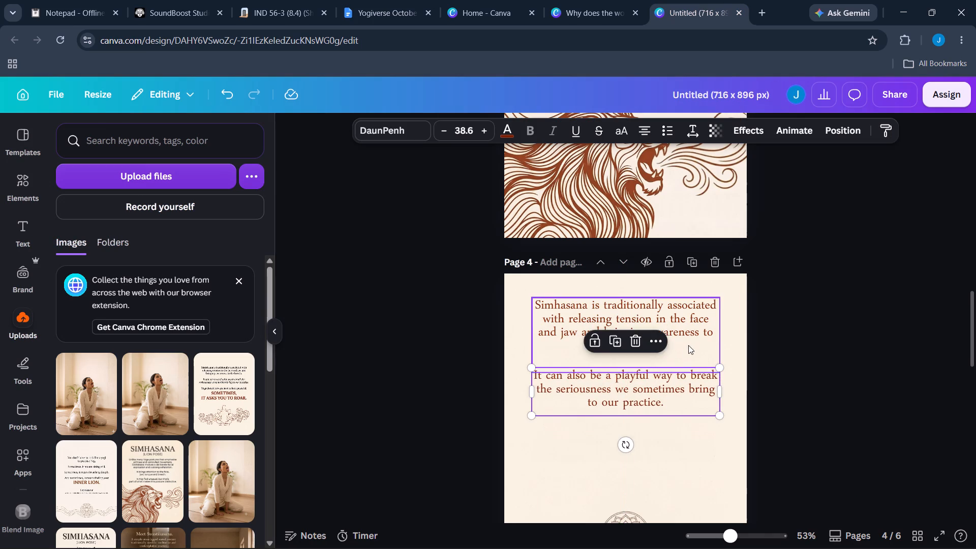
{"action": "left_click_drag", "start_coordinate": [690, 341], "coordinate": [690, 347]}
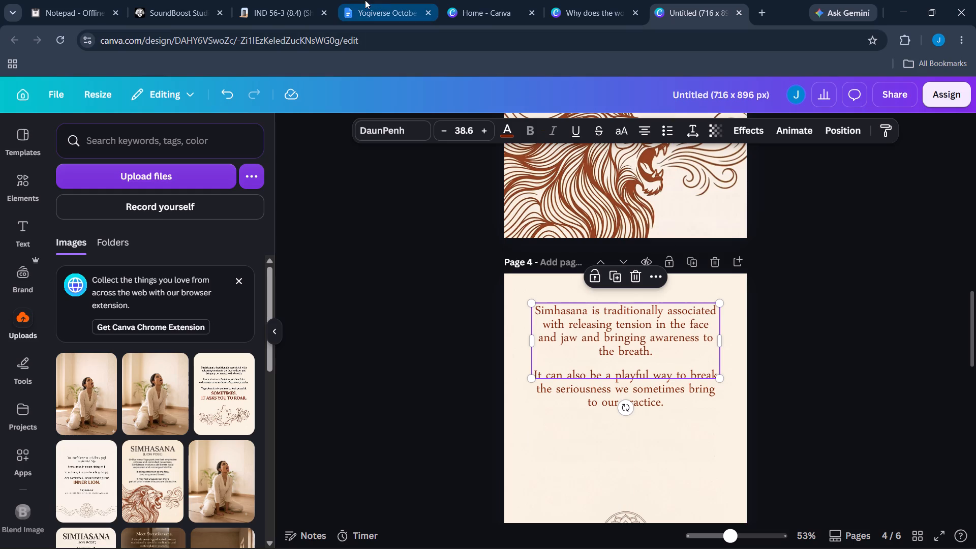
Add a third page 4 paragraph beneath the others using the document's line "Yoga doesn't always have to look peaceful. Sometimes, it asks you to roar.".
{"action": "left_click", "coordinate": [364, 0]}
{"action": "left_click_drag", "start_coordinate": [293, 309], "coordinate": [410, 303]}
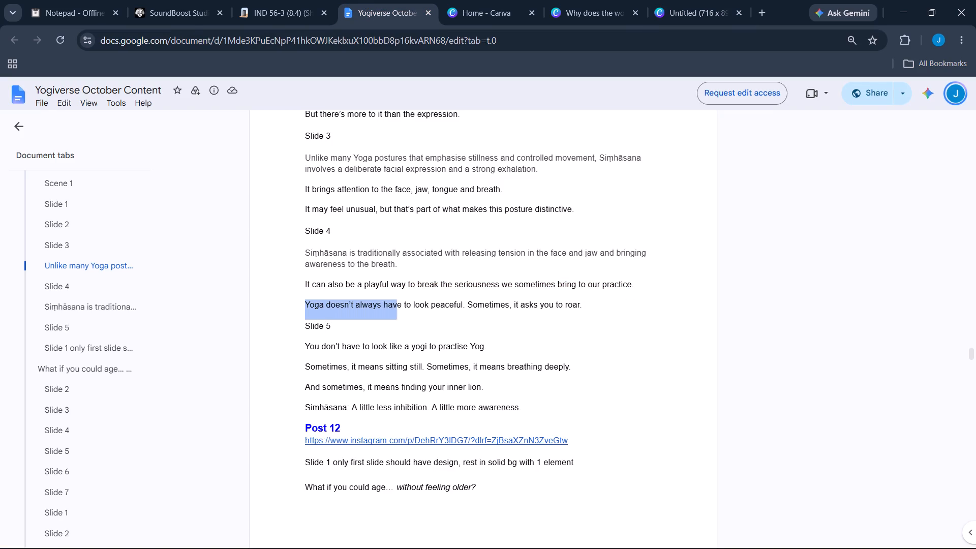
{"action": "left_click_drag", "start_coordinate": [410, 303], "coordinate": [616, 304]}
{"action": "key", "text": "ctrl+c"}
{"action": "left_click", "coordinate": [678, 0]}
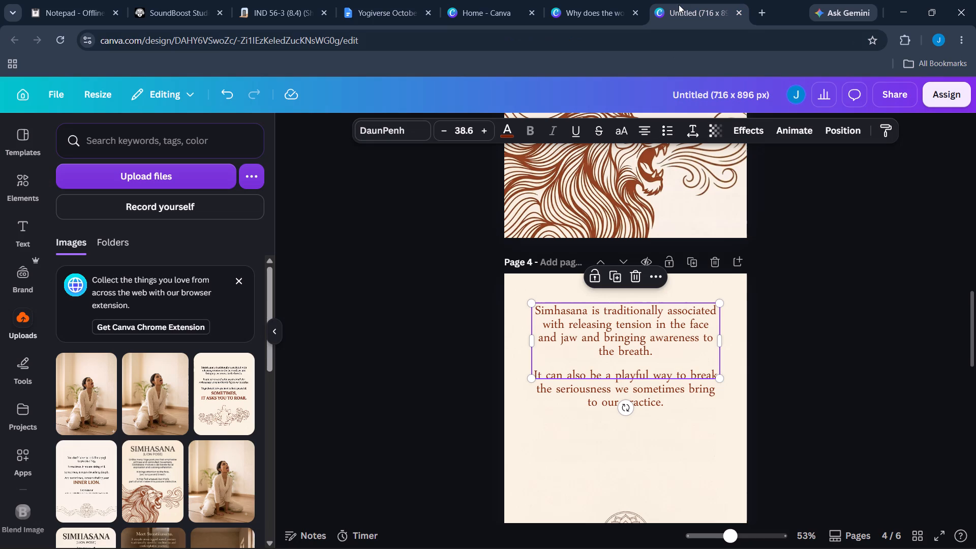
{"action": "left_click", "coordinate": [677, 395]}
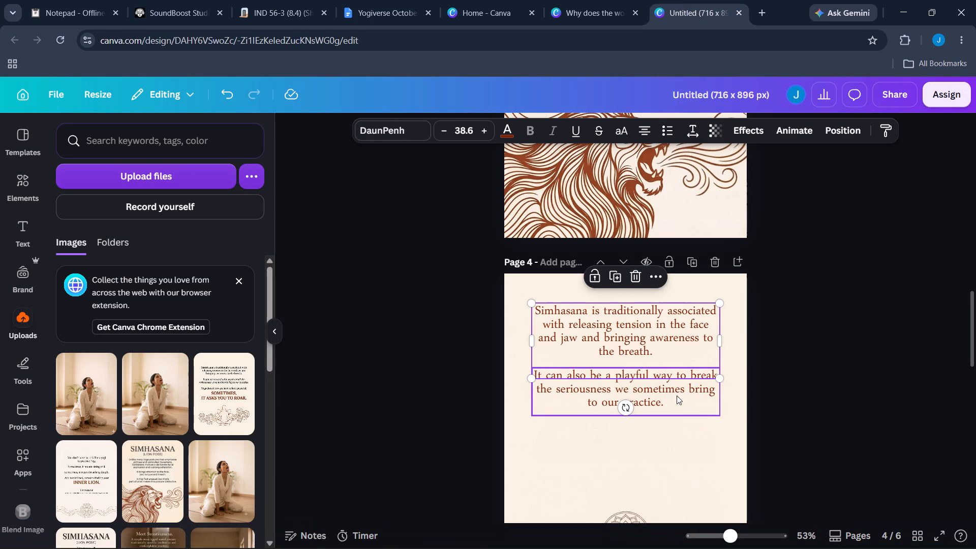
{"action": "left_click", "coordinate": [616, 344]}
{"action": "left_click_drag", "start_coordinate": [648, 456], "coordinate": [648, 441]}
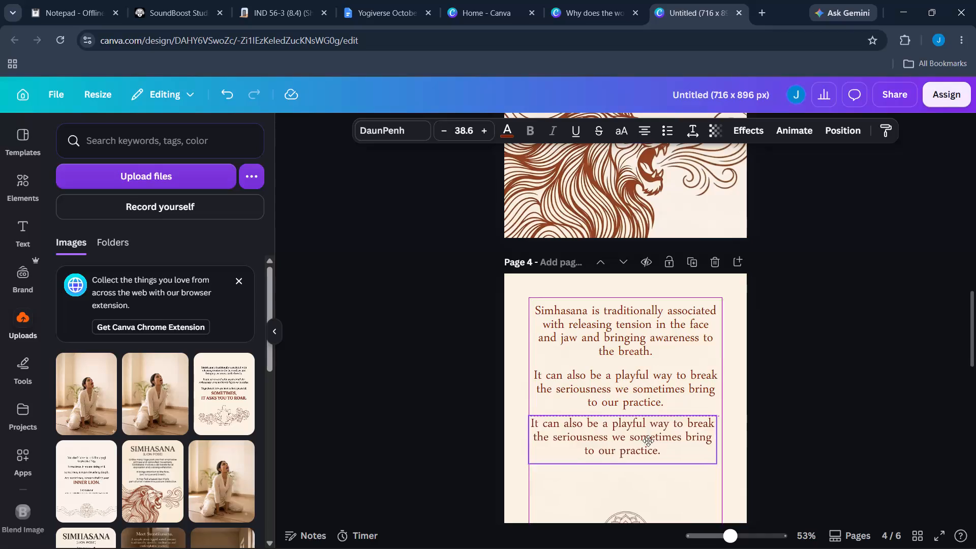
{"action": "left_click_drag", "start_coordinate": [648, 441], "coordinate": [652, 446]}
{"action": "left_click", "coordinate": [652, 446]}
{"action": "key", "text": "ctrl+v"}
{"action": "left_click", "coordinate": [872, 444]}
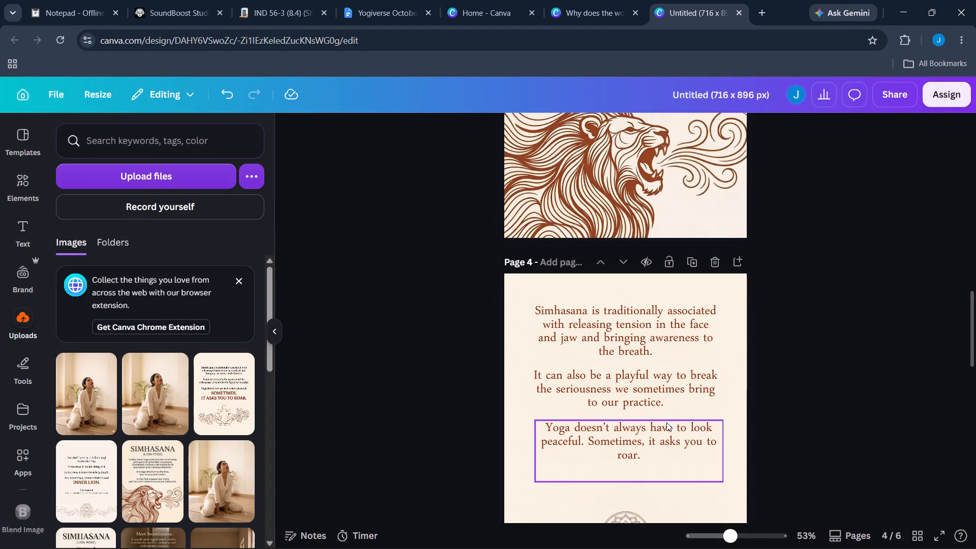
Spread out page 4's three centred paragraphs, lowering the second and third and raising the first slightly.
{"action": "scroll", "coordinate": [681, 418], "scroll_direction": "down", "scroll_amount": 2}
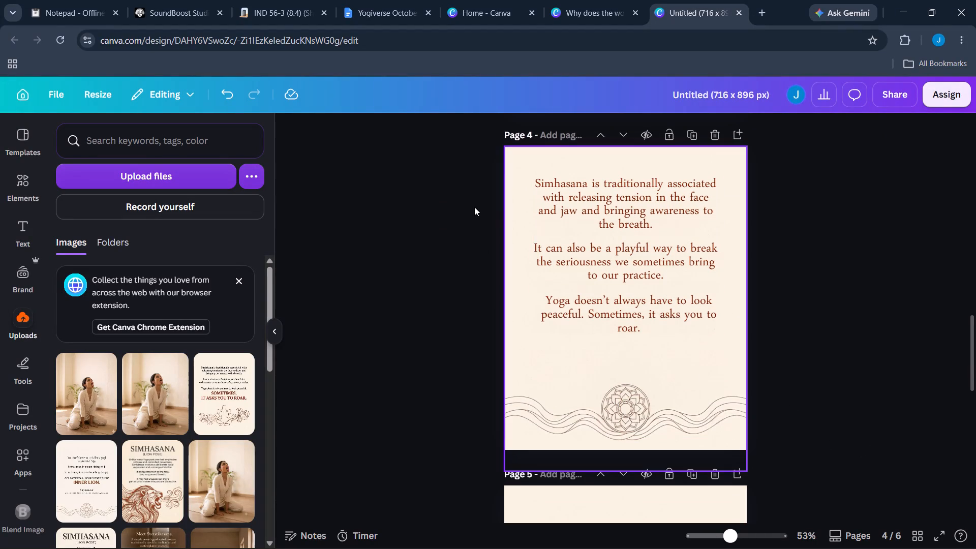
{"action": "left_click_drag", "start_coordinate": [633, 320], "coordinate": [634, 333]}
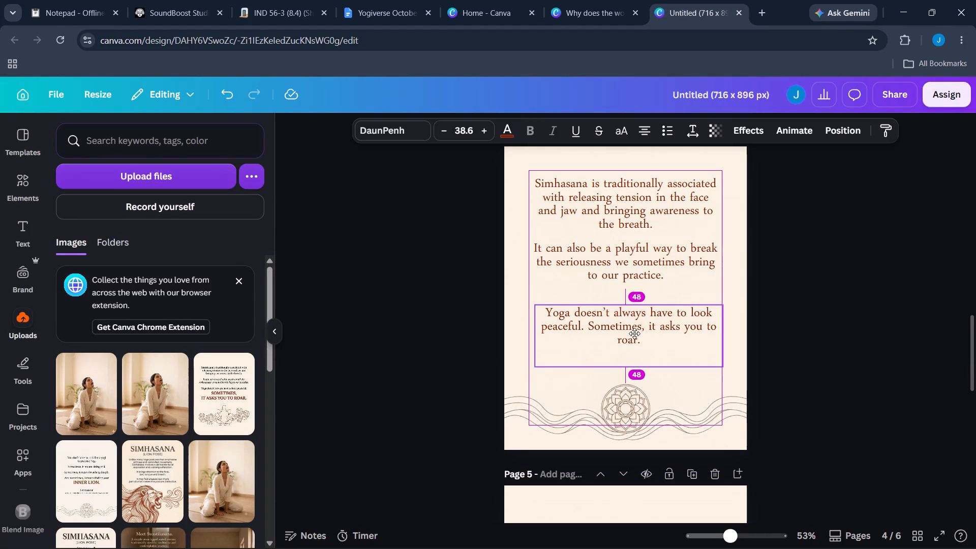
{"action": "left_click_drag", "start_coordinate": [634, 333], "coordinate": [629, 337]}
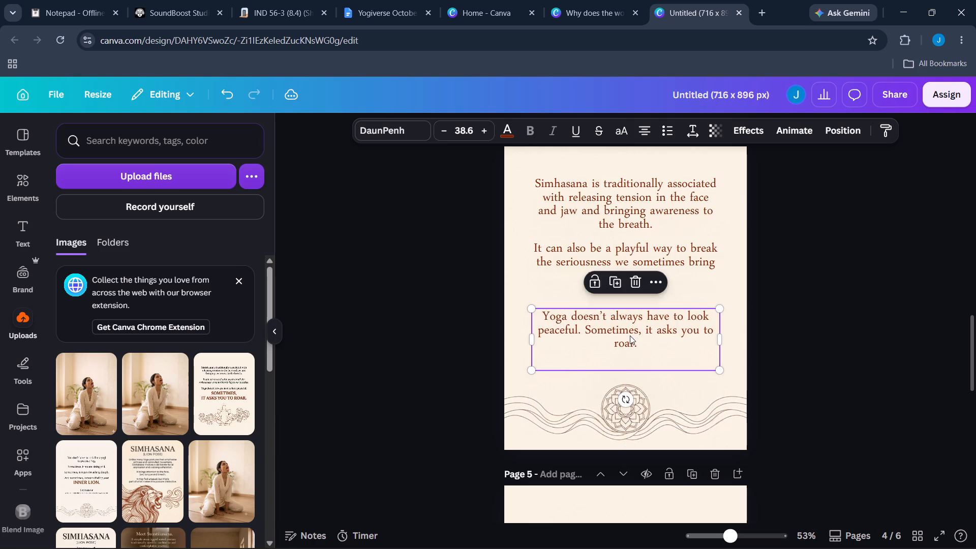
{"action": "left_click_drag", "start_coordinate": [683, 268], "coordinate": [683, 277]}
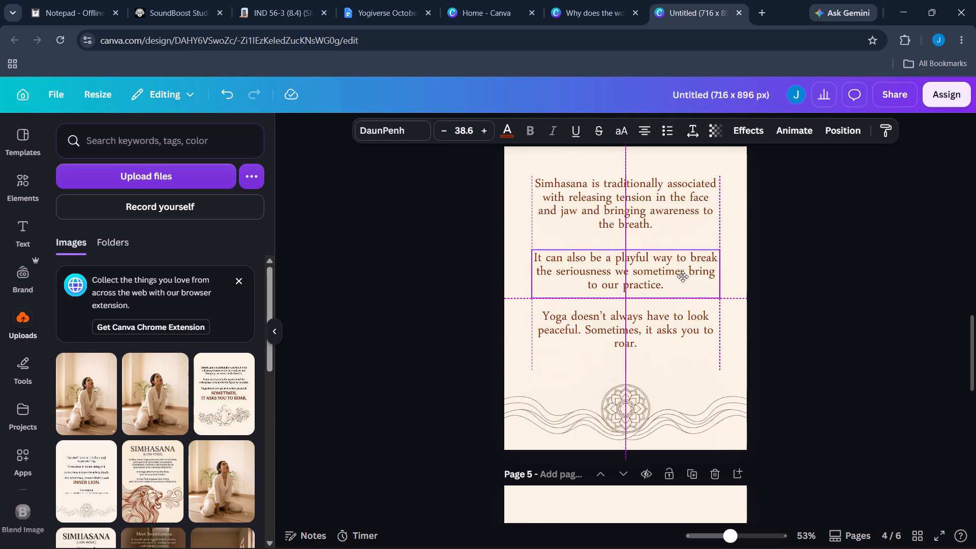
{"action": "left_click_drag", "start_coordinate": [683, 277], "coordinate": [683, 276]}
{"action": "left_click_drag", "start_coordinate": [698, 217], "coordinate": [697, 225]}
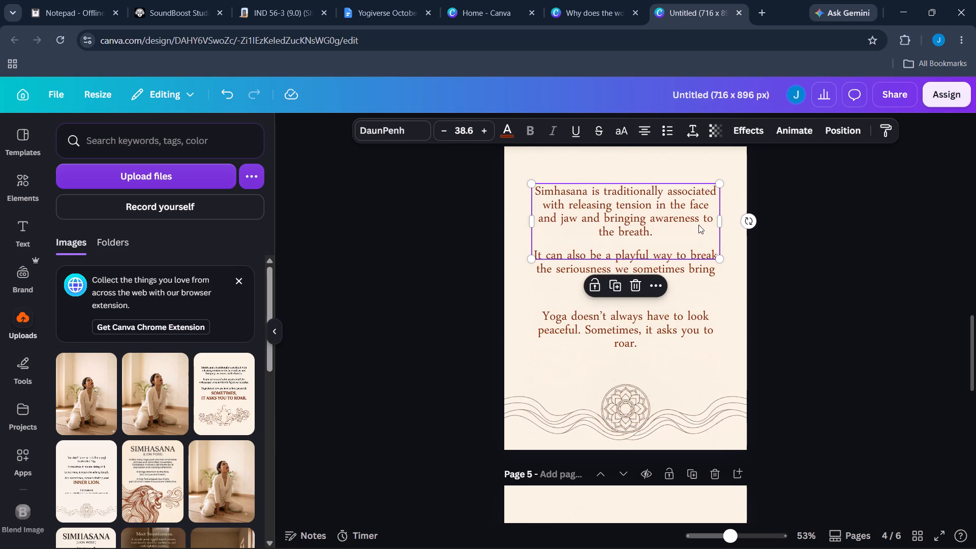
{"action": "left_click", "coordinate": [797, 271]}
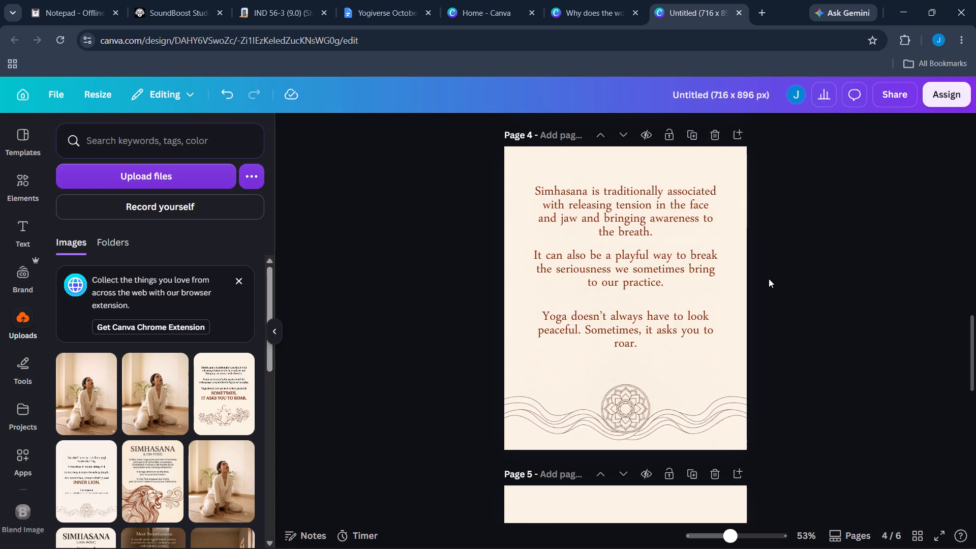
{"action": "left_click_drag", "start_coordinate": [565, 201], "coordinate": [568, 197]}
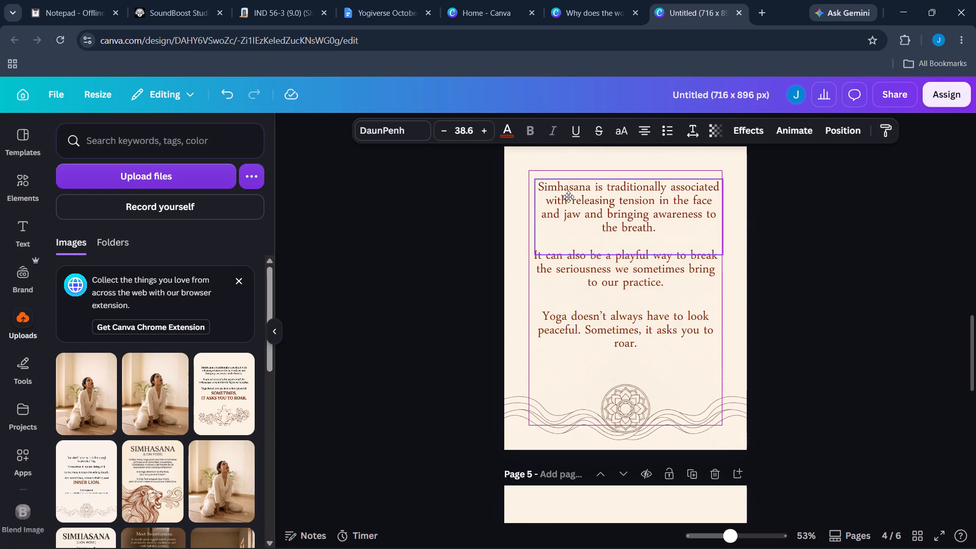
{"action": "left_click_drag", "start_coordinate": [568, 197], "coordinate": [566, 195]}
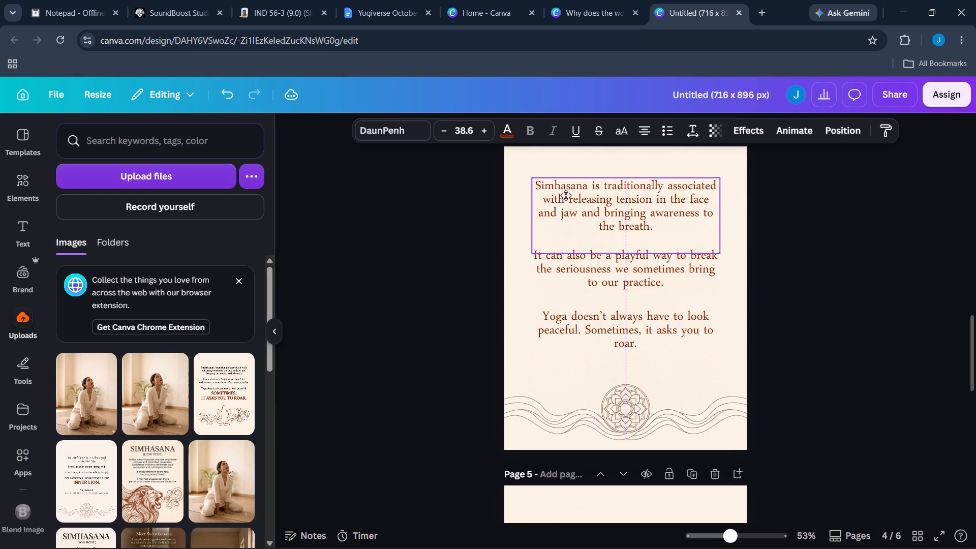
{"action": "left_click_drag", "start_coordinate": [566, 195], "coordinate": [565, 191]}
{"action": "left_click", "coordinate": [780, 268]}
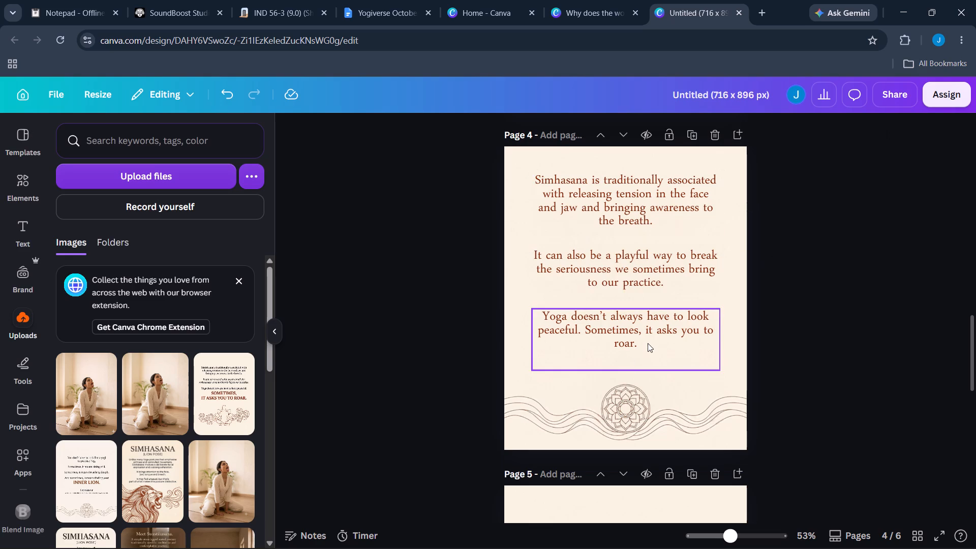
Nudge the "Yoga doesn't always have to look peaceful" paragraph up to tighten its gap to the middle paragraph.
{"action": "left_click", "coordinate": [649, 342]}
{"action": "key", "text": "Up"}
{"action": "key", "text": "Up"}
{"action": "key", "text": "Up"}
{"action": "key", "text": "Up"}
{"action": "key", "text": "Up"}
{"action": "key", "text": "Up"}
{"action": "key", "text": "Up"}
{"action": "key", "text": "Up"}
{"action": "key", "text": "Up"}
{"action": "key", "text": "Up"}
{"action": "key", "text": "Up"}
{"action": "key", "text": "Up"}
{"action": "key", "text": "Up"}
{"action": "key", "text": "Up"}
{"action": "key", "text": "Up"}
{"action": "key", "text": "Up"}
{"action": "key", "text": "Up"}
{"action": "key", "text": "Up"}
{"action": "key", "text": "Up"}
{"action": "key", "text": "Up"}
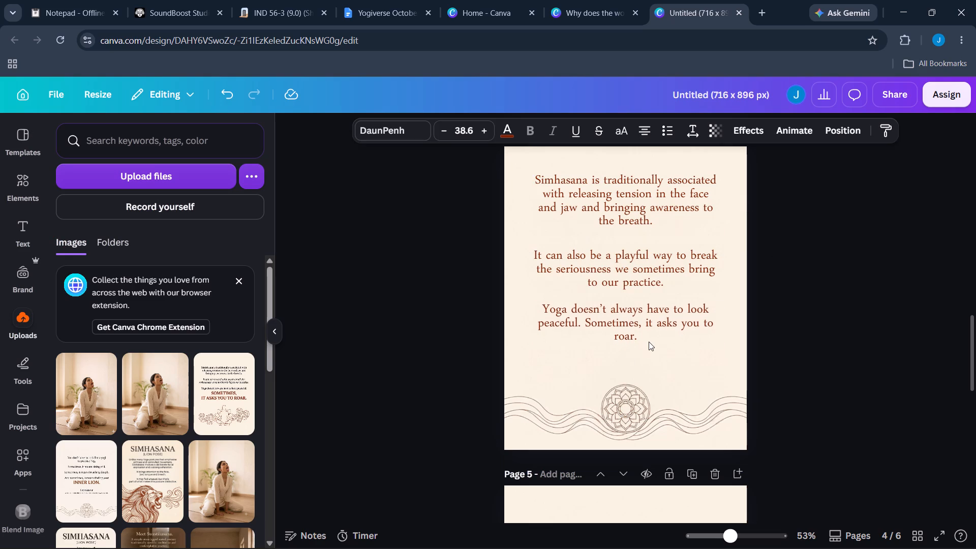
{"action": "key", "text": "Down"}
{"action": "key", "text": "Down"}
{"action": "key", "text": "Down"}
{"action": "key", "text": "Down"}
{"action": "key", "text": "Down"}
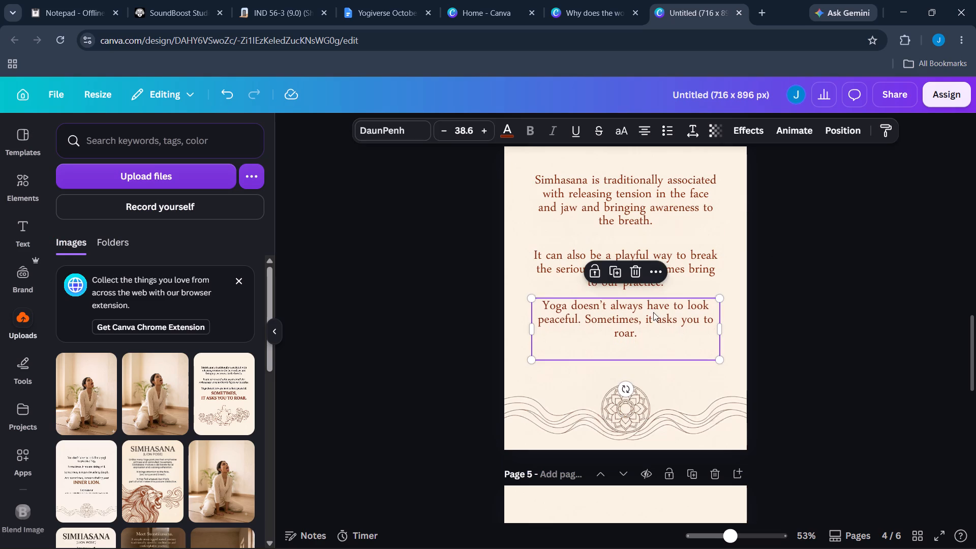
Nudge the "Simhasana is traditionally associated" paragraph down until its gap matches the one below the middle paragraph.
{"action": "left_click", "coordinate": [668, 212]}
{"action": "key", "text": "Down"}
{"action": "key", "text": "Down"}
{"action": "key", "text": "Down"}
{"action": "key", "text": "Down"}
{"action": "key", "text": "Down"}
{"action": "key", "text": "Down"}
{"action": "key", "text": "Down"}
{"action": "key", "text": "Down"}
{"action": "key", "text": "Down"}
{"action": "key", "text": "Down"}
{"action": "key", "text": "Down"}
{"action": "key", "text": "Down"}
{"action": "key", "text": "Down"}
{"action": "key", "text": "Down"}
{"action": "key", "text": "Down"}
{"action": "key", "text": "Down"}
{"action": "key", "text": "Down"}
{"action": "key", "text": "Down"}
{"action": "key", "text": "Down"}
{"action": "key", "text": "Down"}
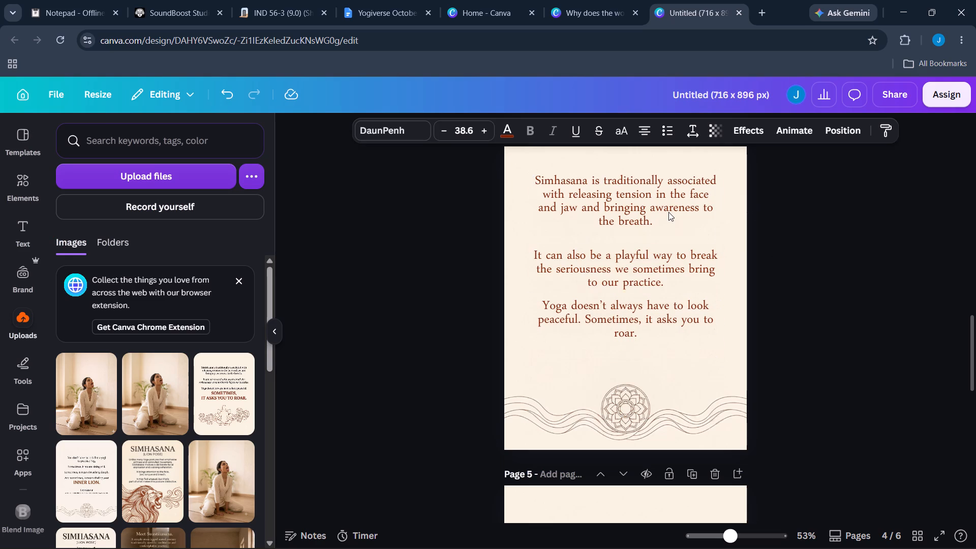
{"action": "key", "text": "Down"}
{"action": "key", "text": "Down"}
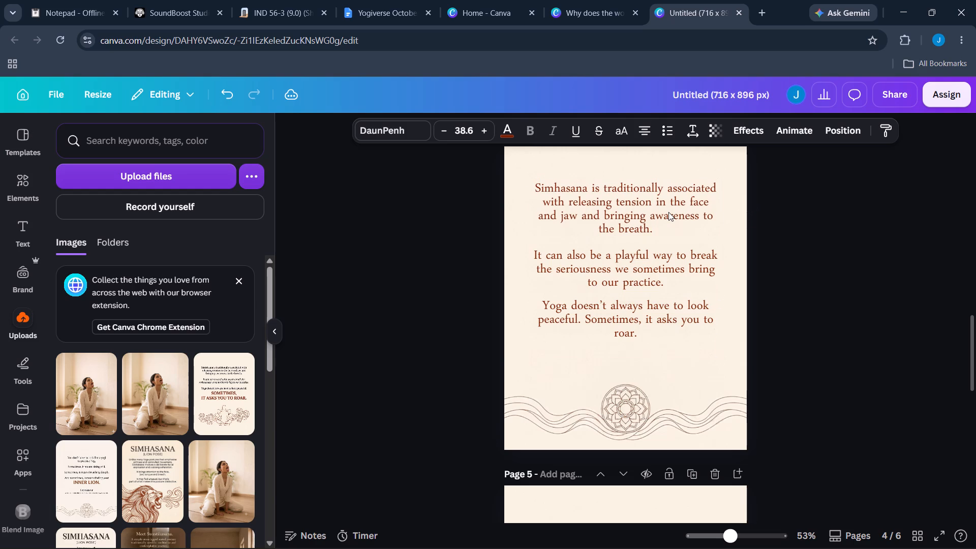
{"action": "left_click", "coordinate": [854, 280]}
{"action": "left_click", "coordinate": [671, 224]}
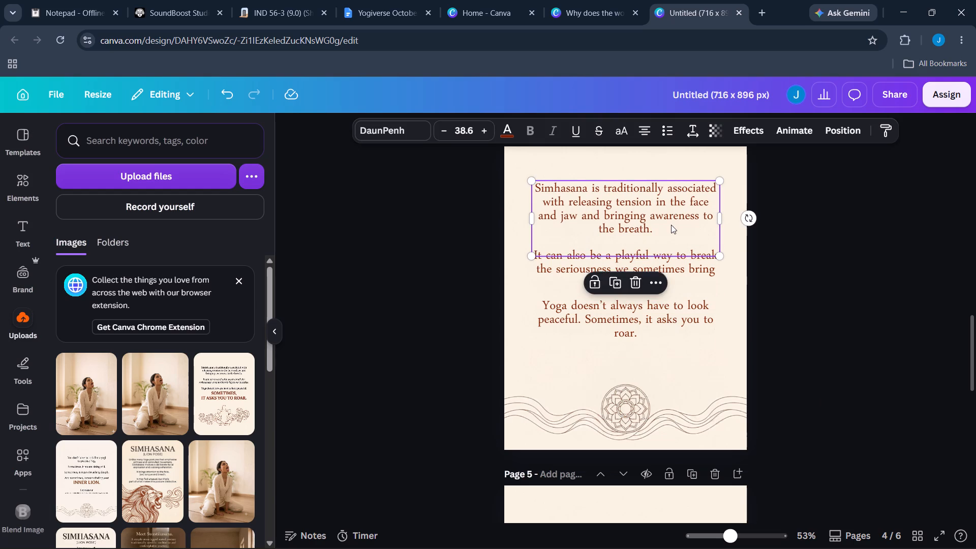
{"action": "key", "text": "Down"}
{"action": "key", "text": "Down"}
{"action": "key", "text": "Down"}
{"action": "key", "text": "Down"}
{"action": "key", "text": "Down"}
{"action": "key", "text": "Down"}
{"action": "key", "text": "Down"}
{"action": "key", "text": "Down"}
{"action": "key", "text": "Up"}
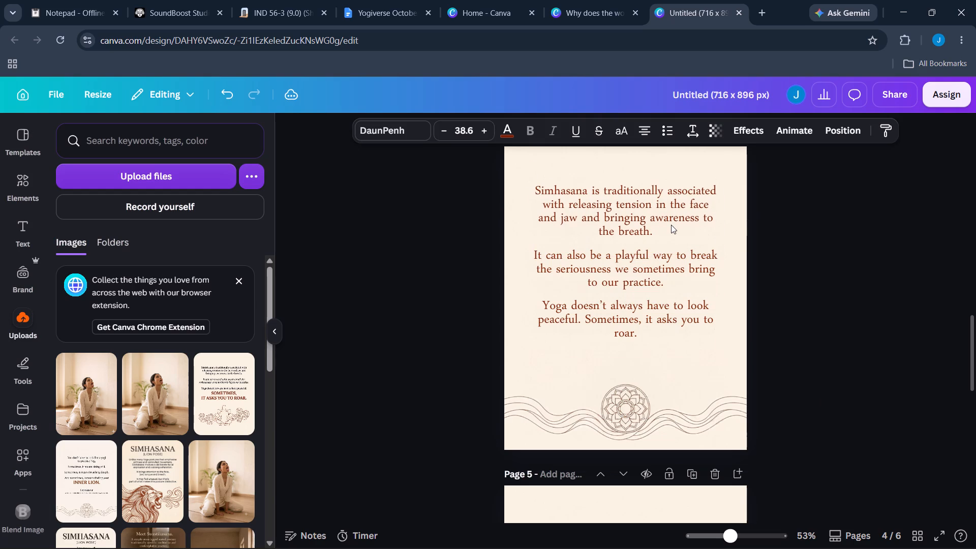
{"action": "left_click", "coordinate": [852, 294]}
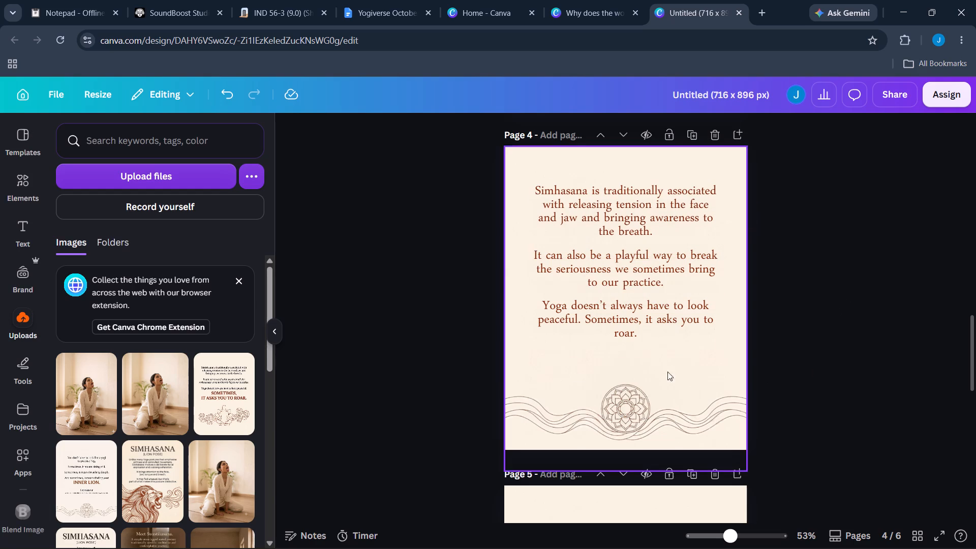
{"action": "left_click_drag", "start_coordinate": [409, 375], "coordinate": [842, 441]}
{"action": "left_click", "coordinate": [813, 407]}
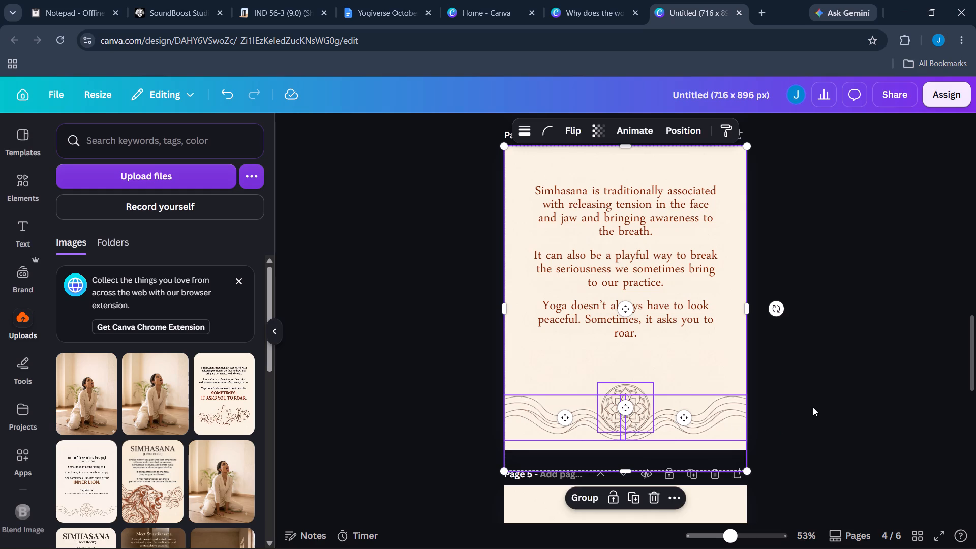
Delete all the old text above the meditating figure on page 5, including "SOMETIMES, IT ASKS YOU TO ROAR.".
{"action": "scroll", "coordinate": [813, 407], "scroll_direction": "down", "scroll_amount": 4}
{"action": "left_click_drag", "start_coordinate": [442, 290], "coordinate": [519, 289]}
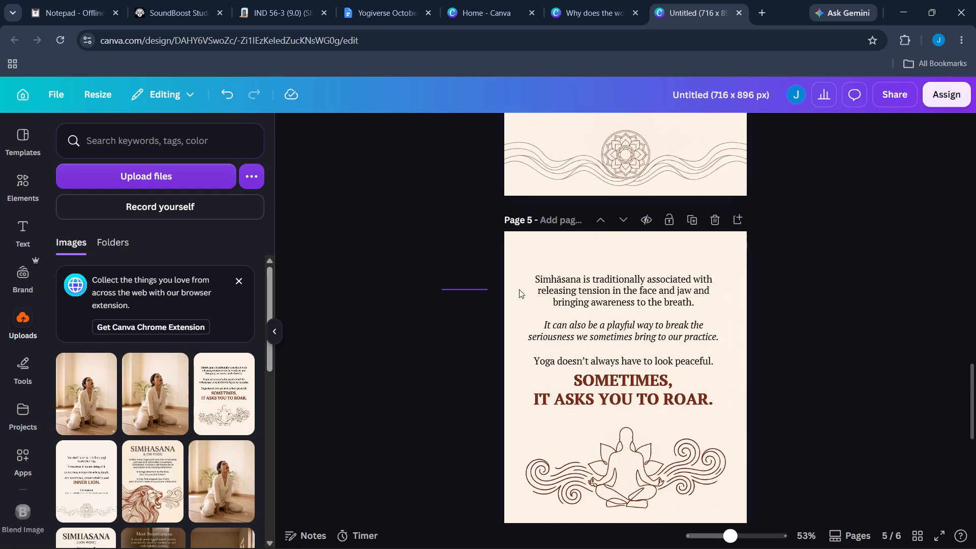
{"action": "left_click_drag", "start_coordinate": [519, 289], "coordinate": [669, 402]}
{"action": "key", "text": "BackSpace"}
Duplicate page 4's "Simhasana is traditionally associated" paragraph and move the copy onto page 5 above the meditating figure.
{"action": "scroll", "coordinate": [665, 396], "scroll_direction": "up", "scroll_amount": 2}
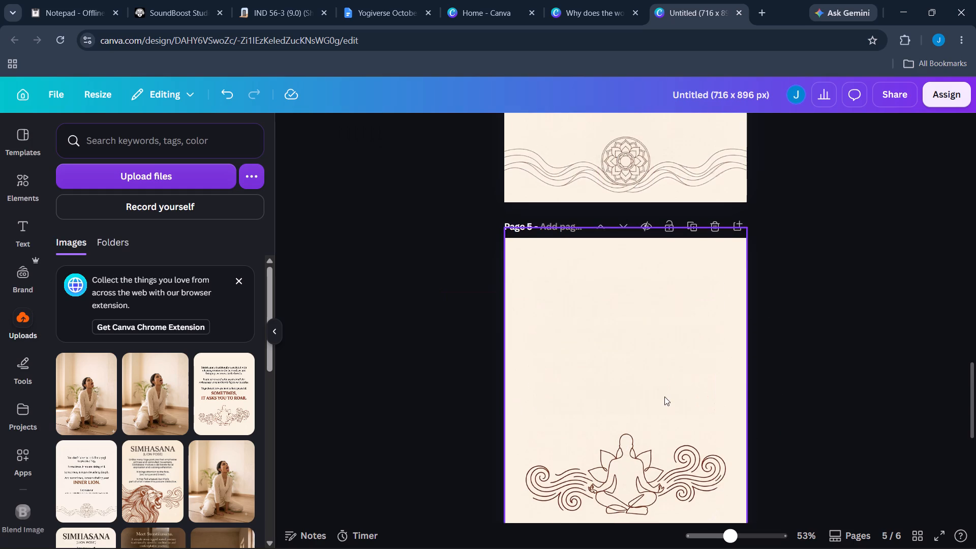
{"action": "scroll", "coordinate": [664, 396], "scroll_direction": "up", "scroll_amount": 2}
{"action": "left_click", "coordinate": [620, 225]}
{"action": "left_click", "coordinate": [616, 285]}
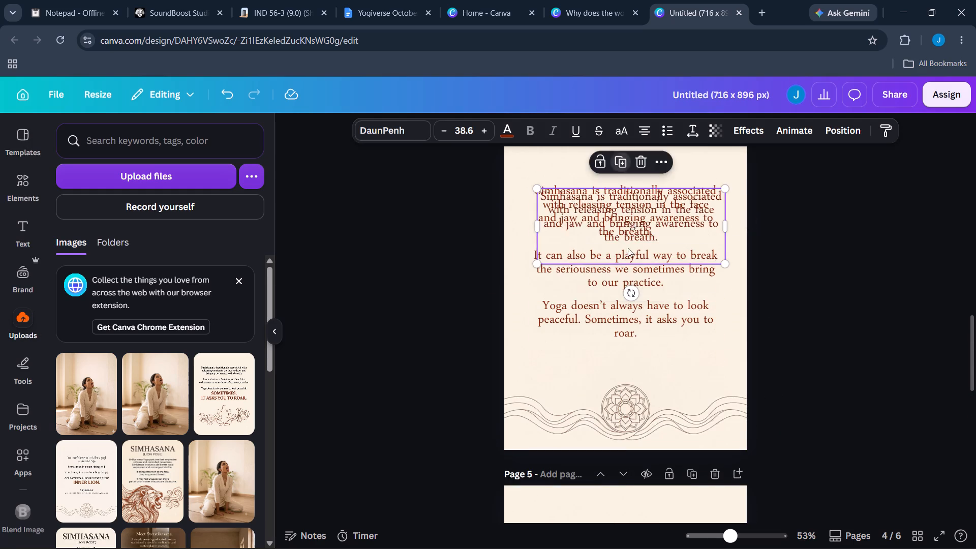
{"action": "left_click_drag", "start_coordinate": [631, 206], "coordinate": [621, 255]}
{"action": "scroll", "coordinate": [614, 278], "scroll_direction": "down", "scroll_amount": 3}
Replace page 5's text with the document's four Slide 5 lines, from "You don't have to look like a yogi" to "A little more awareness.".
{"action": "left_click", "coordinate": [614, 276]}
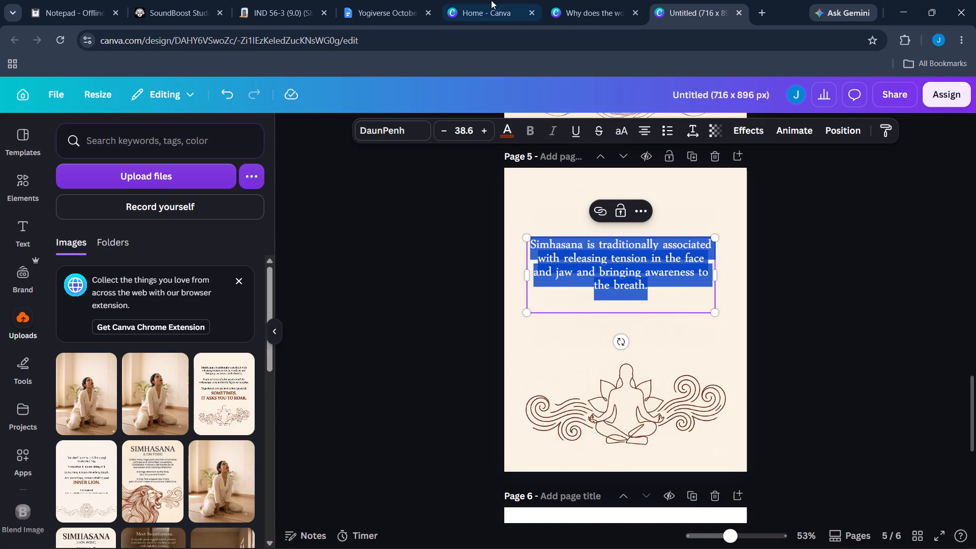
{"action": "left_click", "coordinate": [357, 0]}
{"action": "left_click_drag", "start_coordinate": [301, 348], "coordinate": [335, 348]}
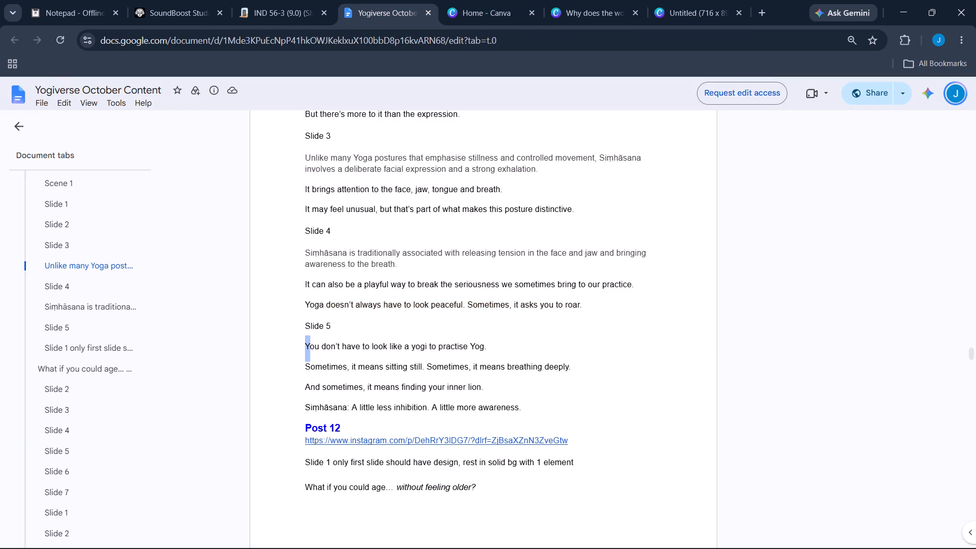
{"action": "left_click_drag", "start_coordinate": [335, 348], "coordinate": [551, 405]}
{"action": "key", "text": "ctrl+c"}
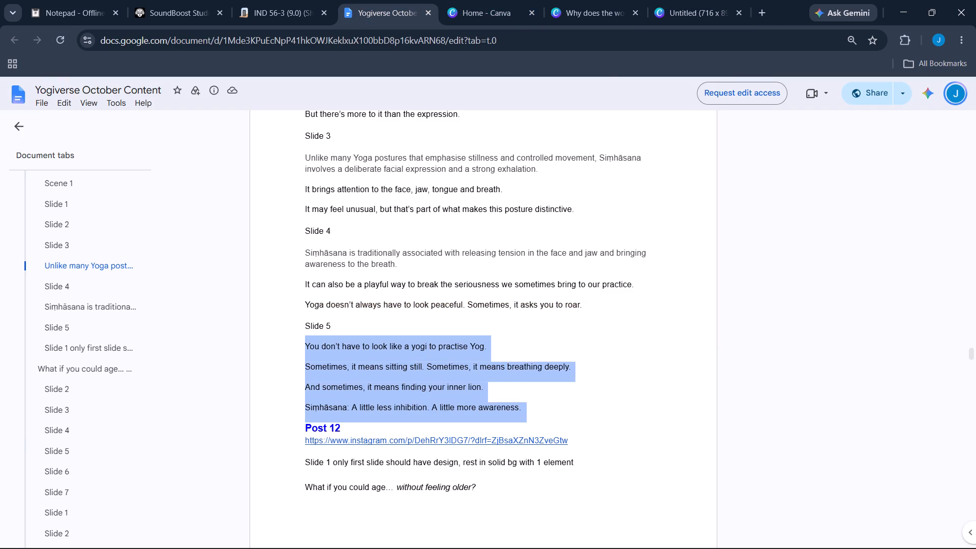
{"action": "left_click", "coordinate": [708, 0]}
{"action": "key", "text": "ctrl+v"}
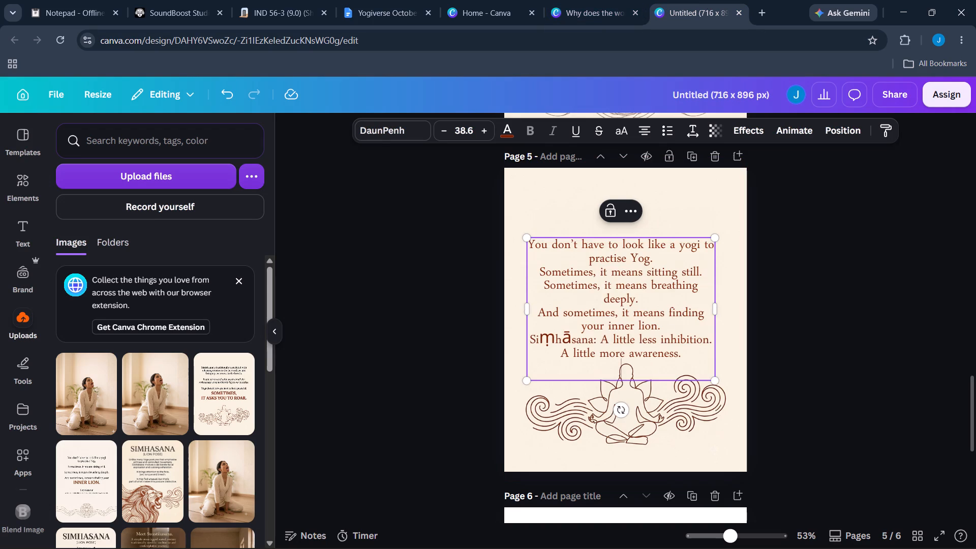
{"action": "left_click", "coordinate": [879, 341]}
Replace the accented m and a in page 5's pasted pose name with plain letters so it reads "Simhasana".
{"action": "left_click", "coordinate": [625, 305]}
{"action": "left_click", "coordinate": [569, 342]}
{"action": "key", "text": "BackSpace"}
{"action": "key", "text": "a"}
{"action": "key", "text": "Left"}
{"action": "key", "text": "Left"}
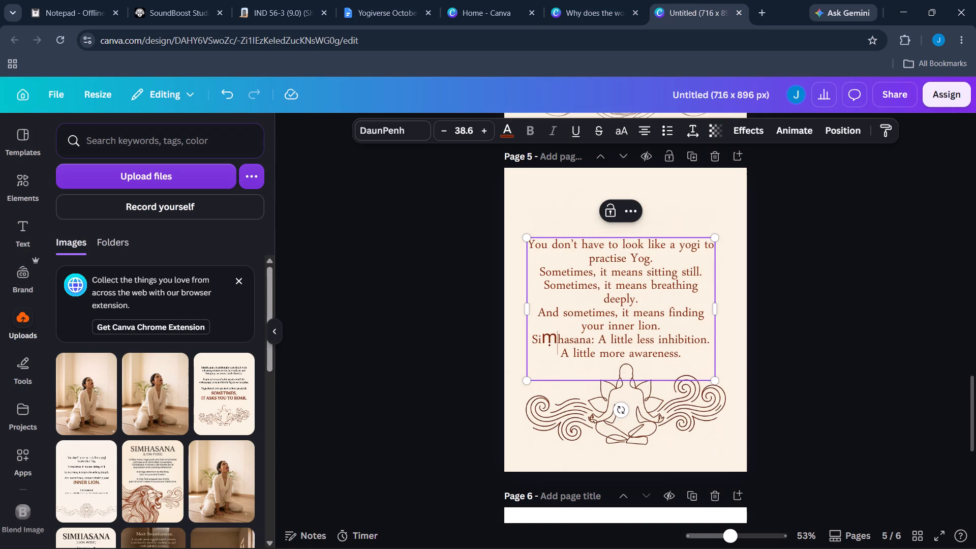
{"action": "key", "text": "BackSpace"}
{"action": "key", "text": "m"}
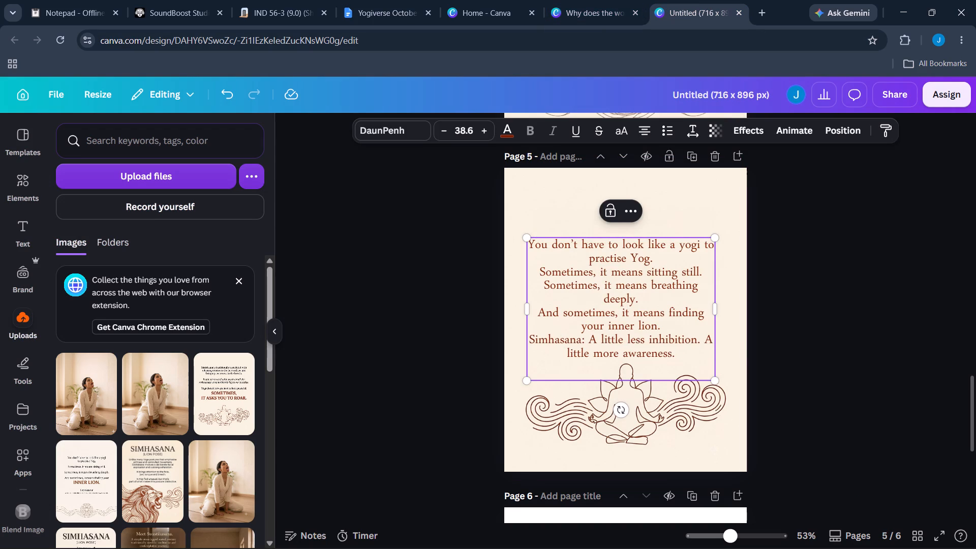
{"action": "left_click", "coordinate": [839, 340]}
Move page 5's text block up so it clears the meditating figure.
{"action": "left_click_drag", "start_coordinate": [684, 302], "coordinate": [682, 291]}
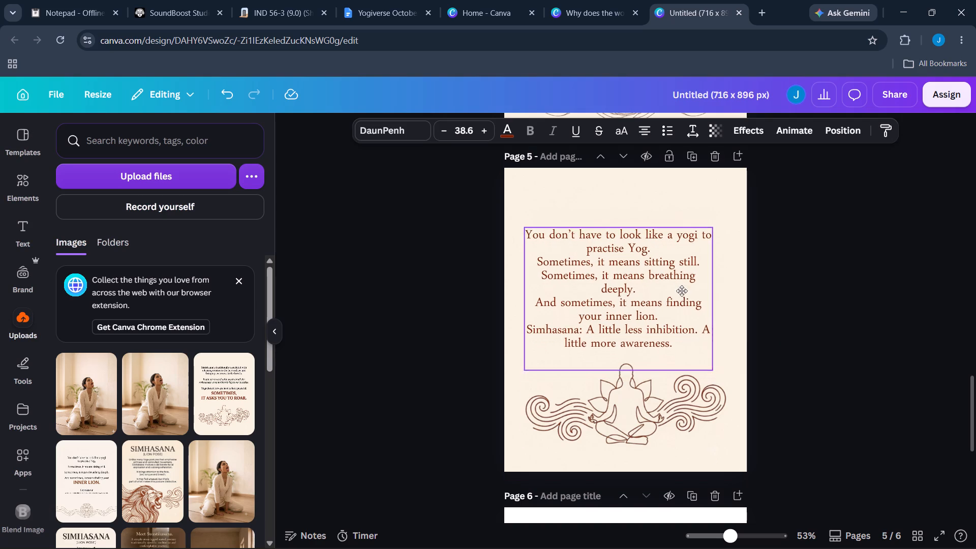
{"action": "left_click_drag", "start_coordinate": [682, 291], "coordinate": [684, 278]}
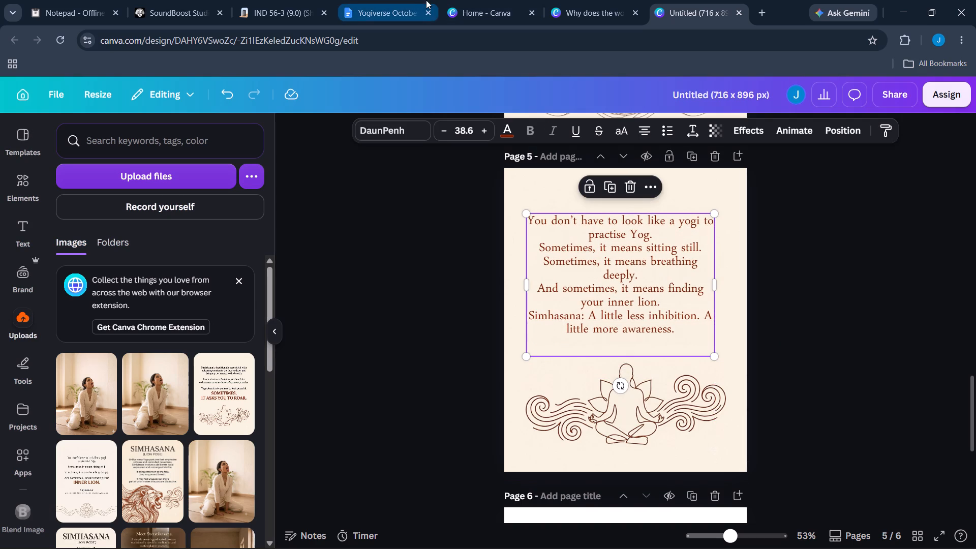
Switch to the Yogiverse October Content document and check the Slide 5 copy.
{"action": "left_click", "coordinate": [420, 0]}
{"action": "left_click", "coordinate": [691, 234]}
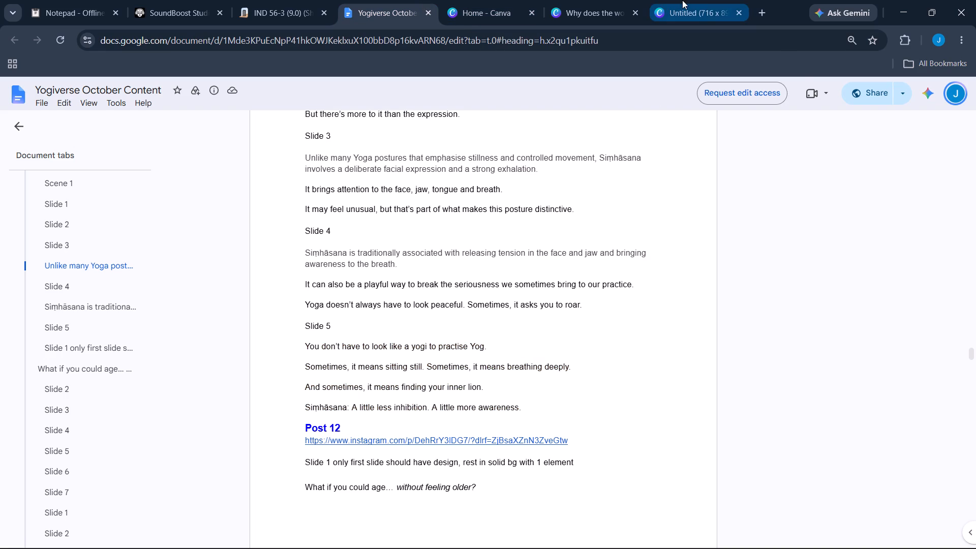
Switch back to the untitled 716 × 896 px Canva design and separate page 5's four text paragraphs with blank lines.
{"action": "left_click", "coordinate": [687, 0]}
{"action": "left_click", "coordinate": [654, 234]}
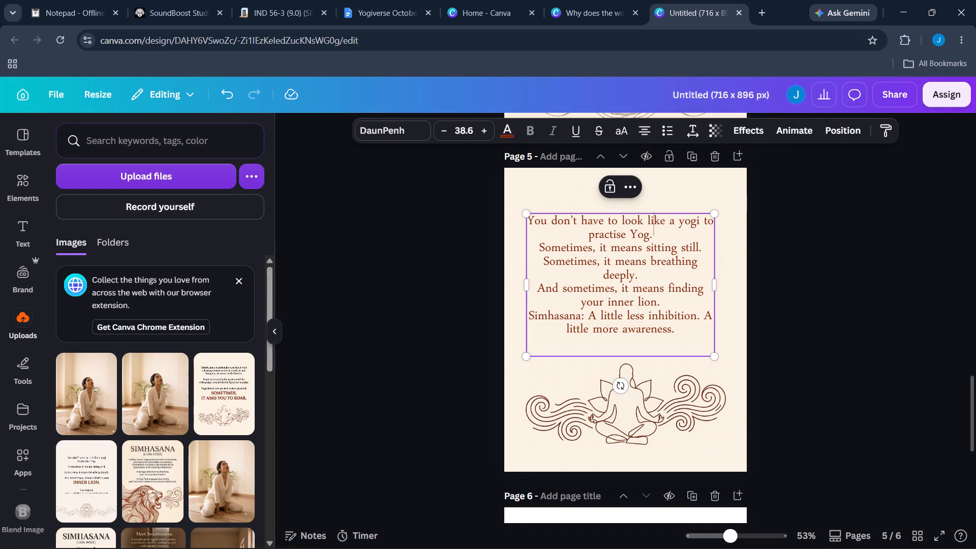
{"action": "left_click", "coordinate": [654, 235]}
{"action": "left_click", "coordinate": [654, 241]}
{"action": "left_click", "coordinate": [661, 238]}
{"action": "key", "text": "Return"}
{"action": "left_click", "coordinate": [646, 285]}
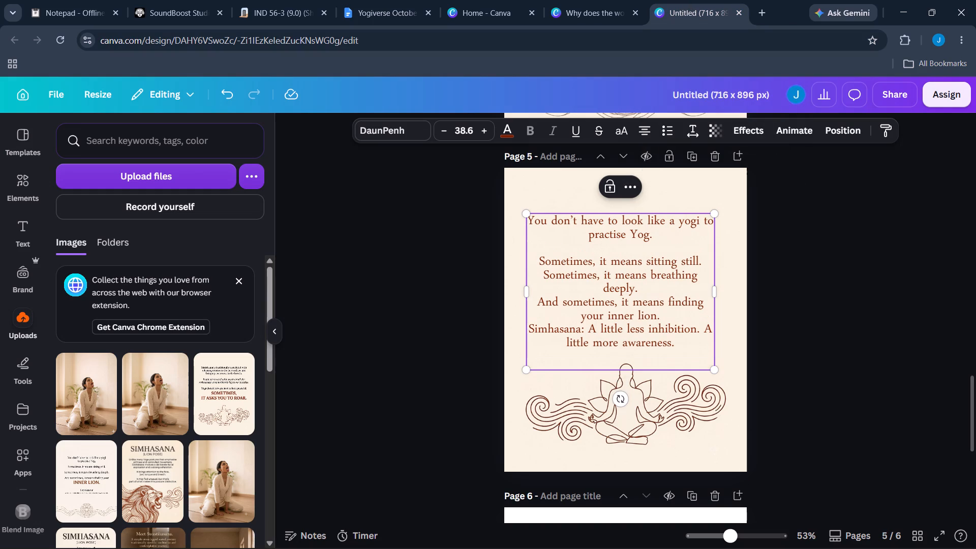
{"action": "left_click", "coordinate": [642, 292]}
{"action": "key", "text": "Return"}
{"action": "key", "text": "Down"}
{"action": "key", "text": "Right"}
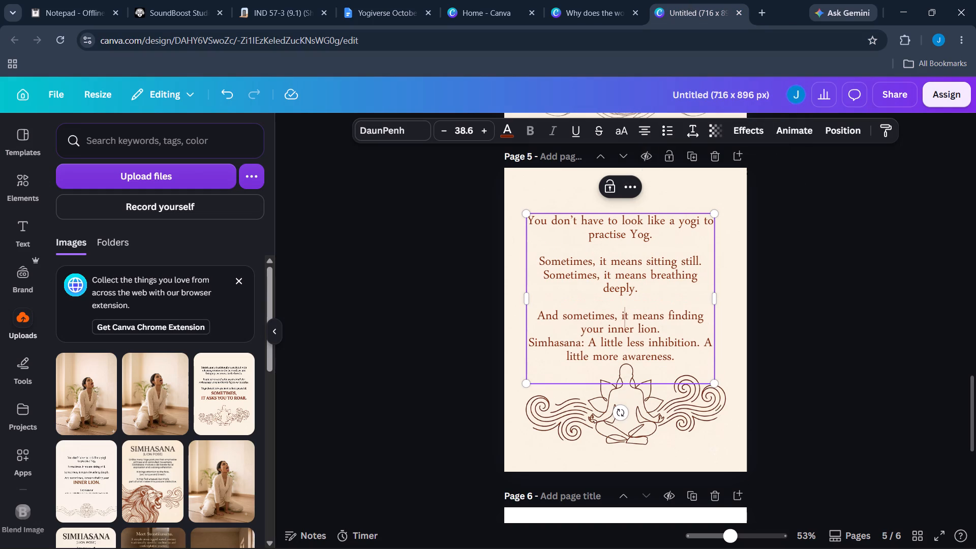
{"action": "key", "text": "Right"}
{"action": "key", "text": "Right"}
{"action": "key", "text": "Right"}
{"action": "key", "text": "Down"}
{"action": "key", "text": "Right"}
{"action": "key", "text": "Right"}
{"action": "key", "text": "Right"}
{"action": "key", "text": "Right"}
{"action": "key", "text": "Return"}
{"action": "left_click", "coordinate": [818, 293]}
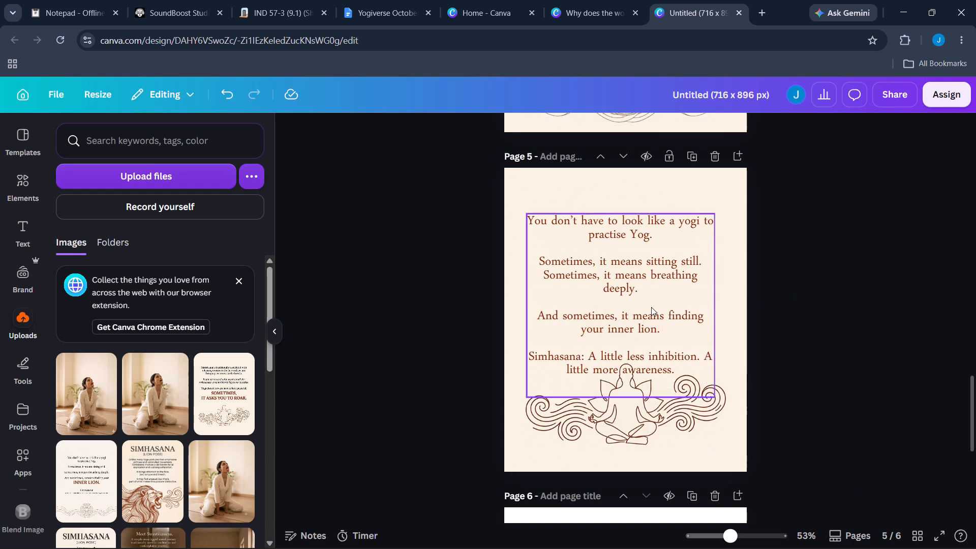
Move page 5's spaced text block up, centred on the page, so it clears the meditating figure.
{"action": "left_click_drag", "start_coordinate": [651, 307], "coordinate": [655, 284]}
{"action": "left_click", "coordinate": [802, 314]}
{"action": "scroll", "coordinate": [802, 314], "scroll_direction": "up", "scroll_amount": 2}
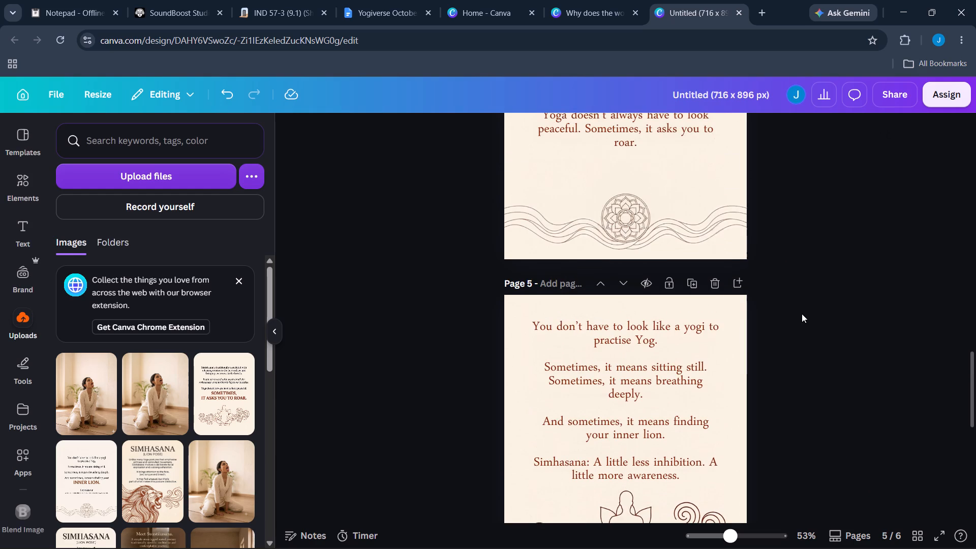
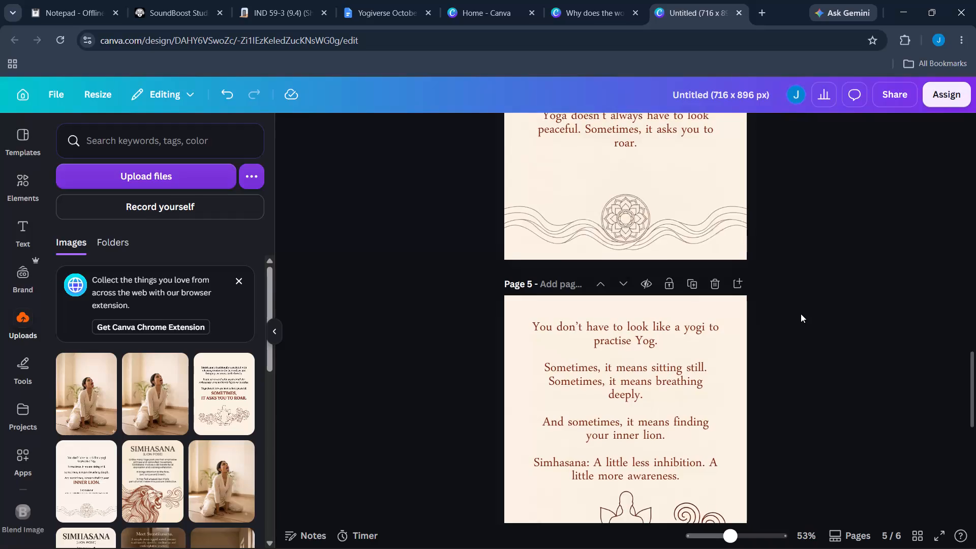
Look over the finished carousel pages and delete the blank page 6 at the end of the design.
{"action": "scroll", "coordinate": [801, 314], "scroll_direction": "down", "scroll_amount": 5}
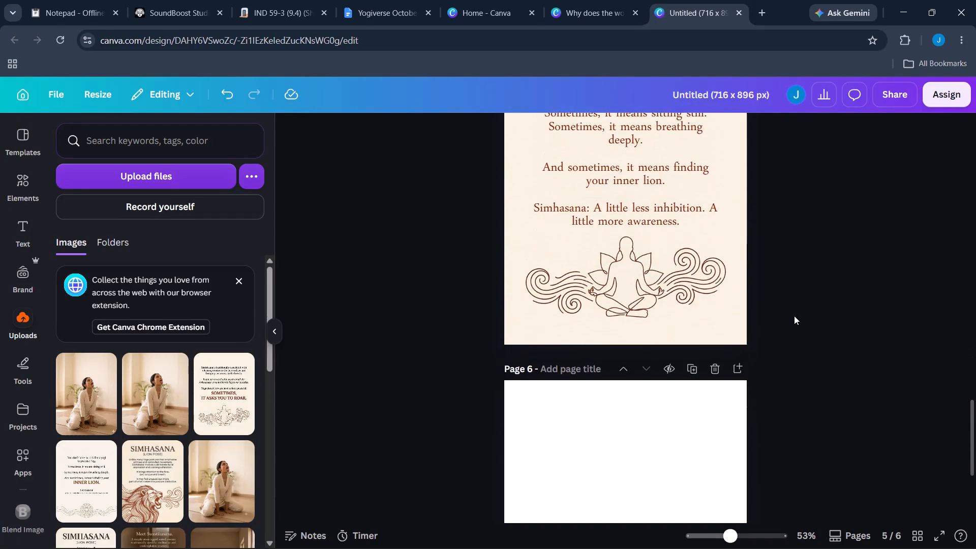
{"action": "scroll", "coordinate": [794, 316], "scroll_direction": "up", "scroll_amount": 20}
{"action": "scroll", "coordinate": [794, 316], "scroll_direction": "up", "scroll_amount": 5}
{"action": "scroll", "coordinate": [794, 316], "scroll_direction": "down", "scroll_amount": 2}
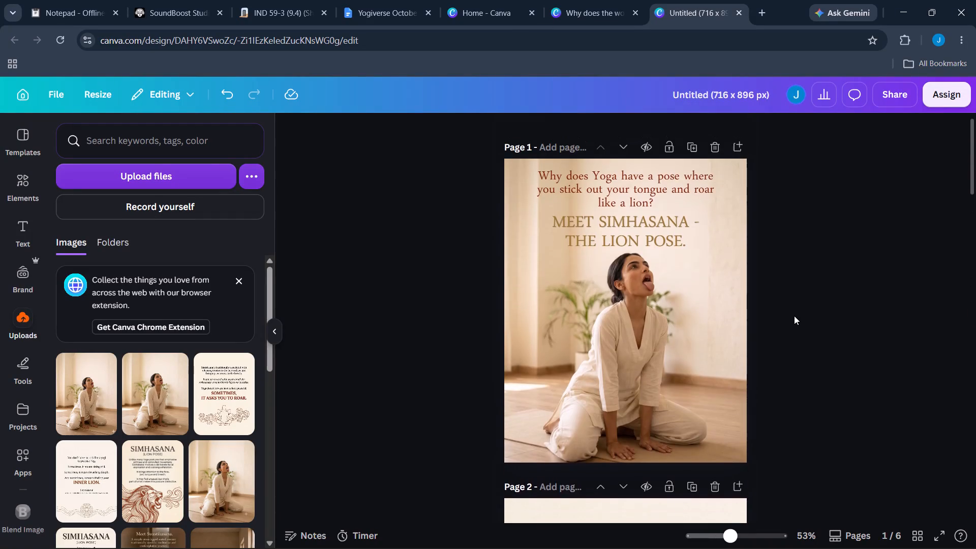
{"action": "scroll", "coordinate": [794, 316], "scroll_direction": "down", "scroll_amount": 20}
{"action": "scroll", "coordinate": [794, 316], "scroll_direction": "down", "scroll_amount": 3}
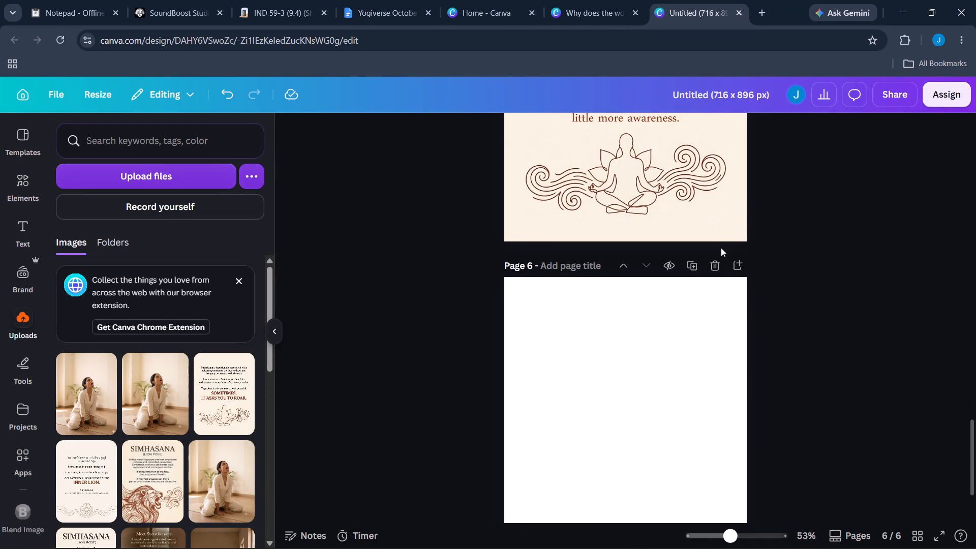
{"action": "left_click", "coordinate": [718, 262]}
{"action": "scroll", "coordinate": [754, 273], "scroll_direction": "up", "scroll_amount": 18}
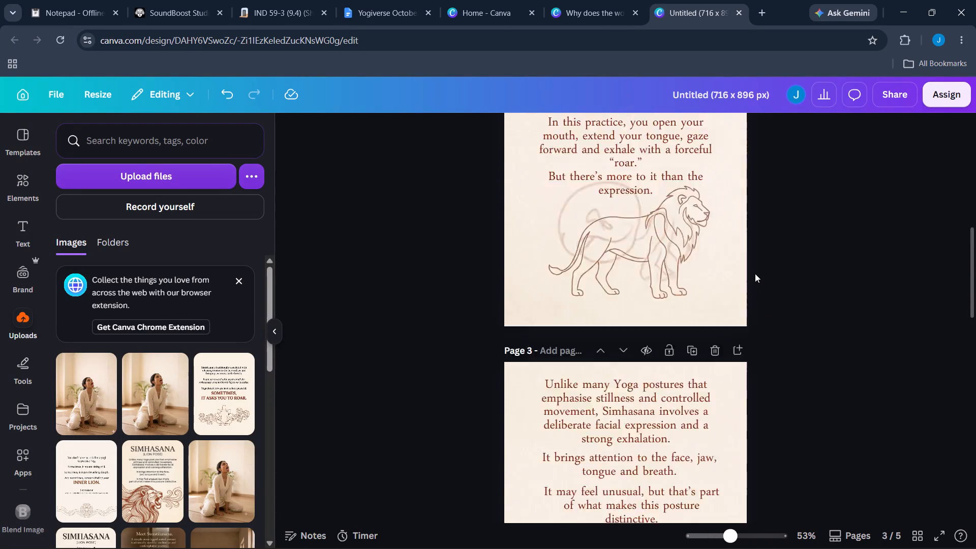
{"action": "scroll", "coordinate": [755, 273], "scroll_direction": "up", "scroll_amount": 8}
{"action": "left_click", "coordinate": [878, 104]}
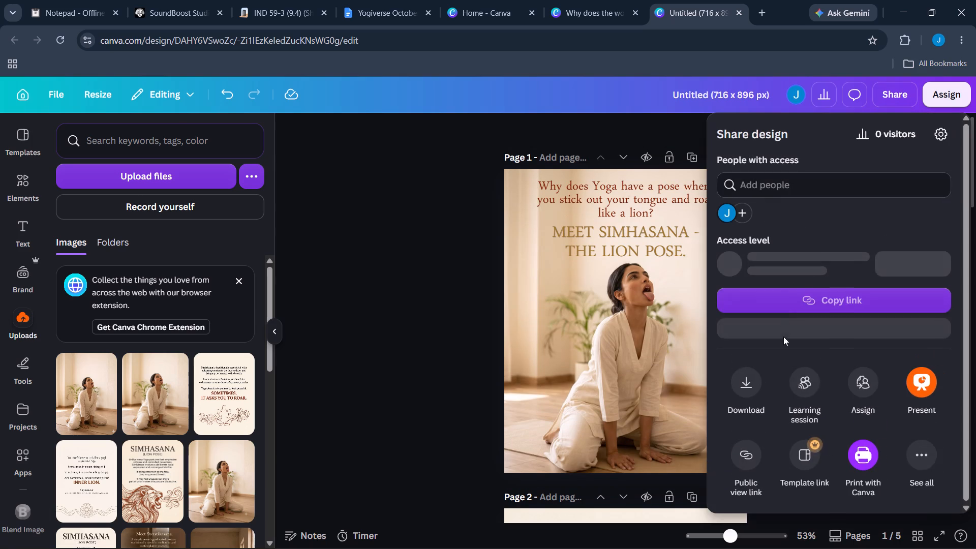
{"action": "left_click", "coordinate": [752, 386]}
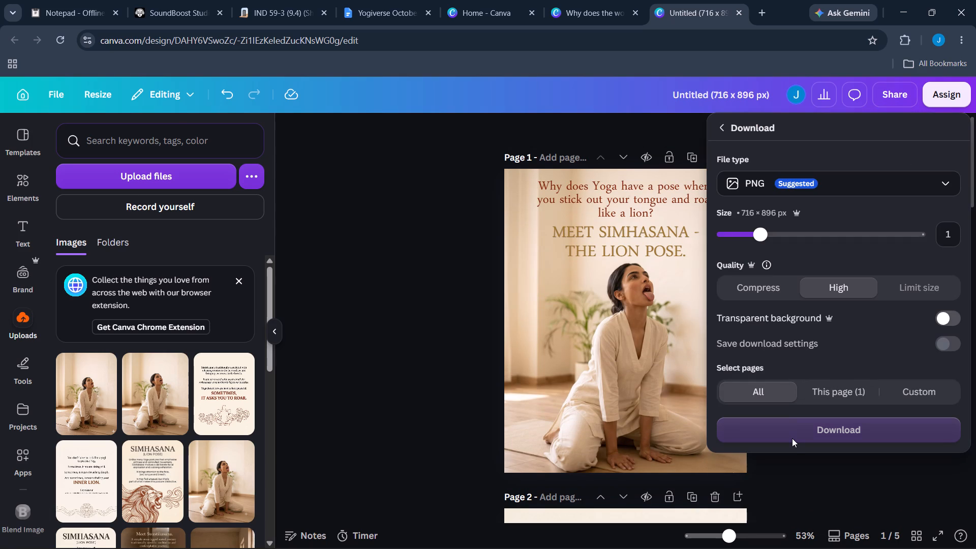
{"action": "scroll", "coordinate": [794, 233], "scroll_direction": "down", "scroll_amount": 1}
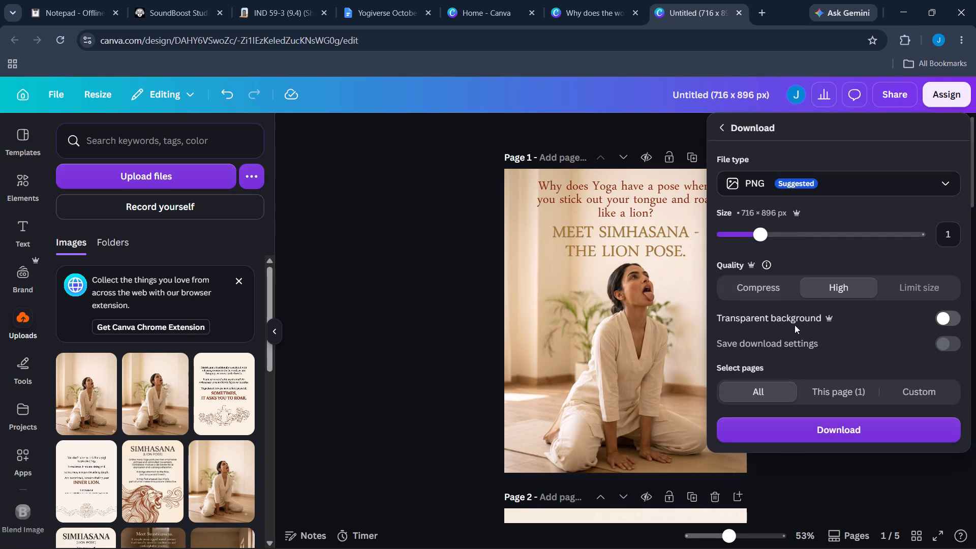
Rename the design as "yogi oct 11th post".
{"action": "left_click", "coordinate": [736, 97]}
{"action": "double_click", "coordinate": [736, 97]}
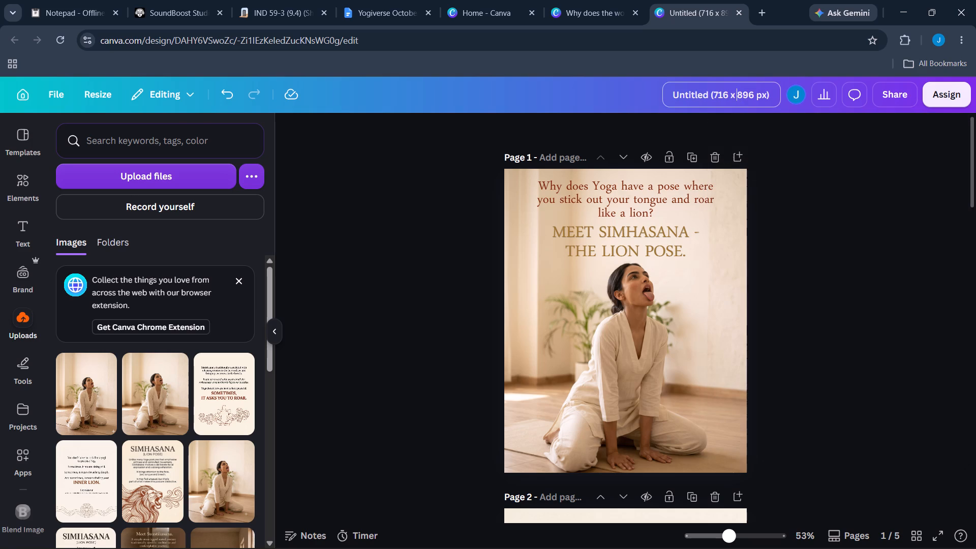
{"action": "left_click", "coordinate": [766, 97]}
{"action": "left_click_drag", "start_coordinate": [771, 96], "coordinate": [678, 100]}
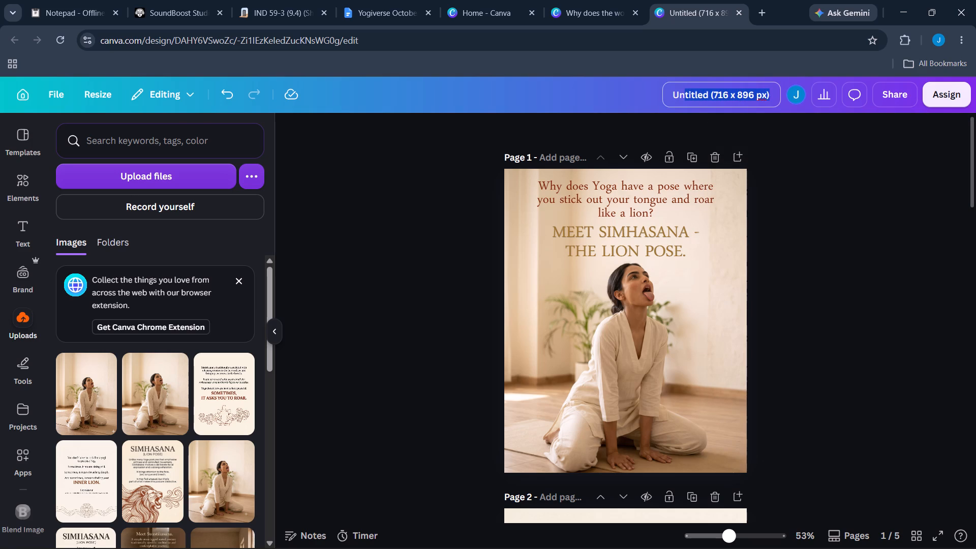
{"action": "left_click_drag", "start_coordinate": [678, 100], "coordinate": [674, 100]}
{"action": "type", "text": "ypog"}
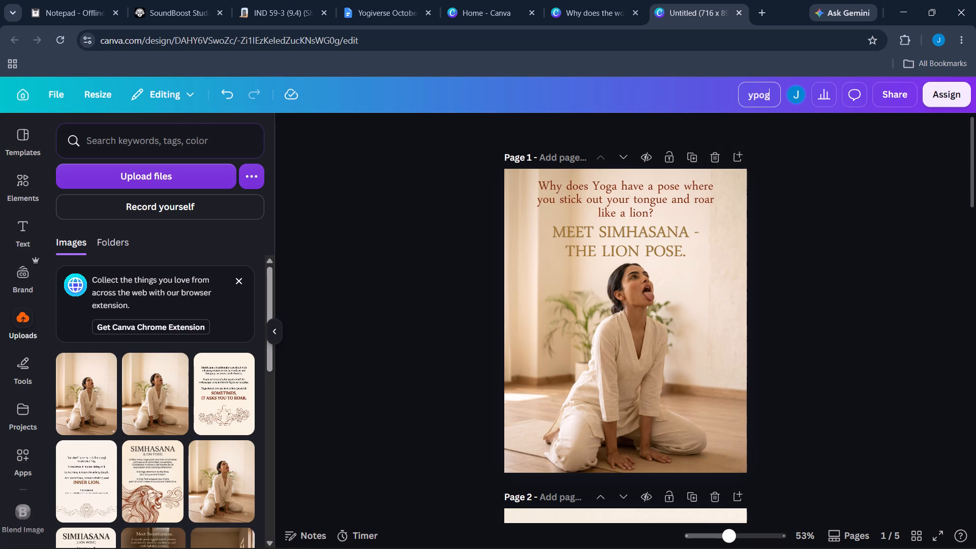
{"action": "key", "text": "BackSpace"}
{"action": "key", "text": "BackSpace"}
{"action": "key", "text": "BackSpace"}
{"action": "type", "text": "ogi"}
{"action": "key", "text": "space"}
{"action": "type", "text": "oct"}
{"action": "key", "text": "space"}
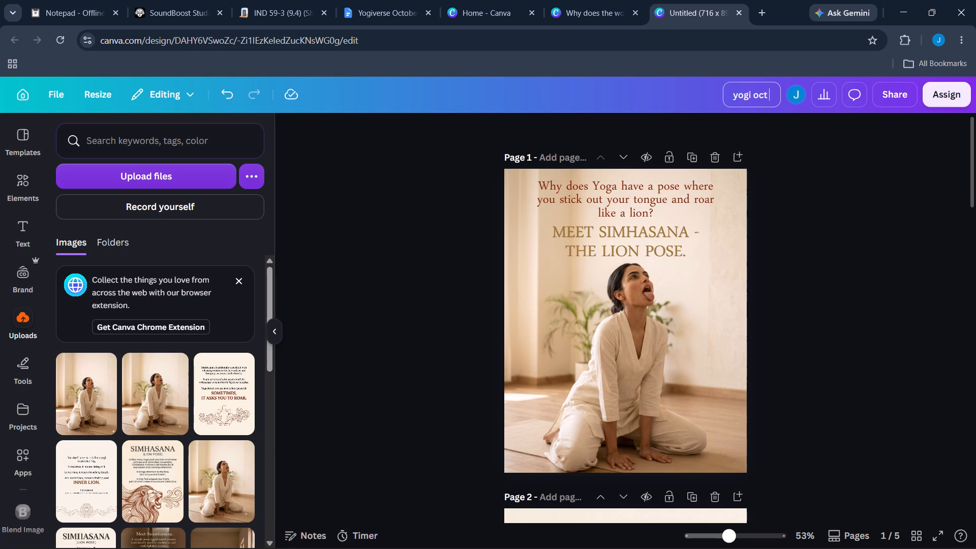
{"action": "type", "text": "11th post"}
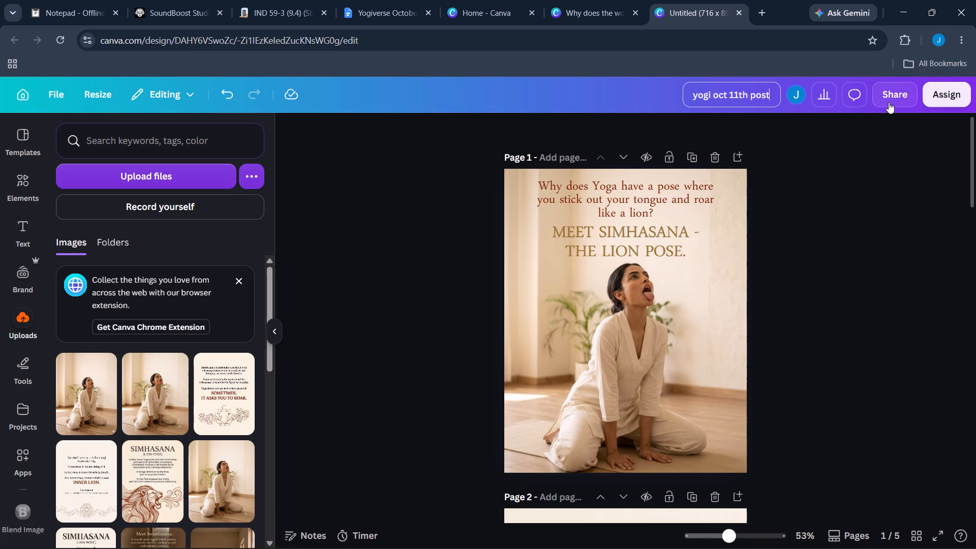
{"action": "left_click", "coordinate": [866, 160]}
Download all pages of the design as PNG at 716 × 896 px.
{"action": "left_click", "coordinate": [879, 93]}
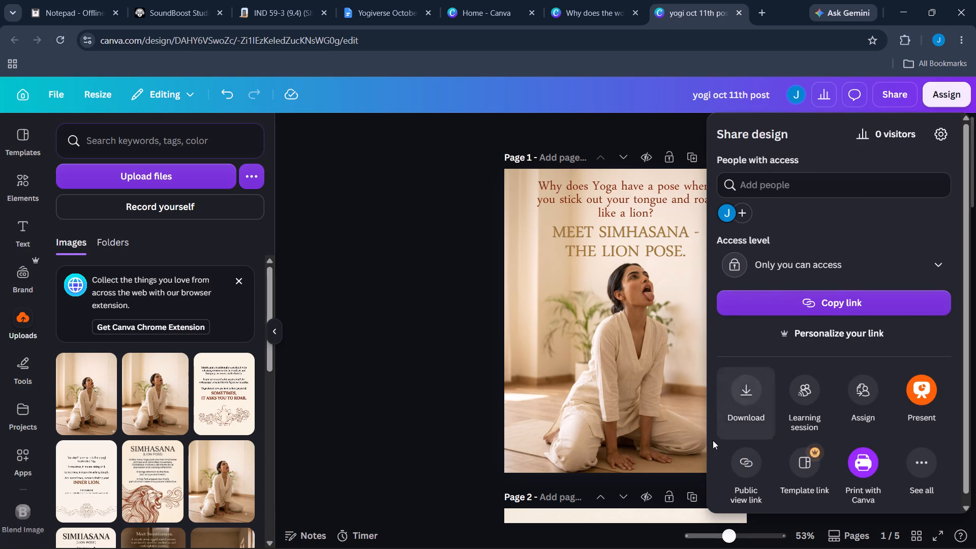
{"action": "left_click", "coordinate": [750, 402]}
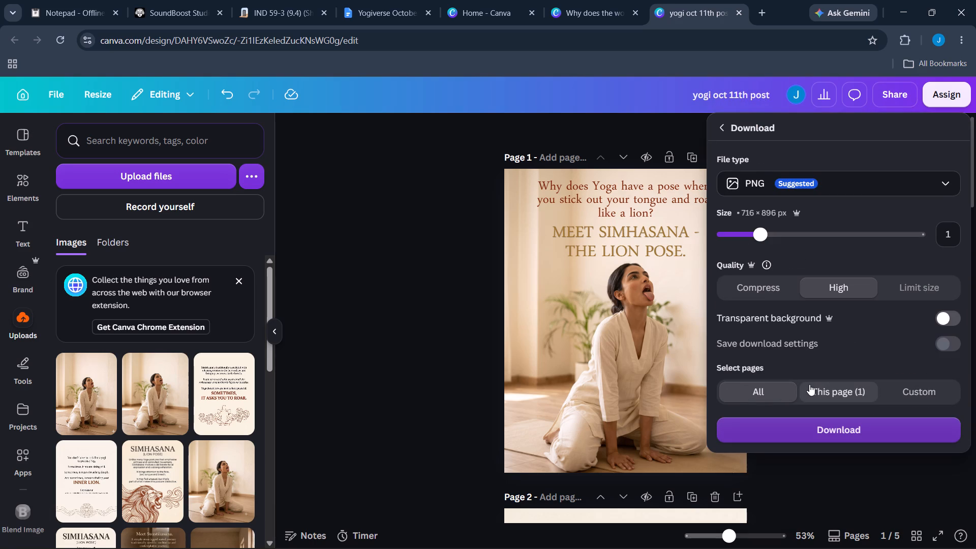
{"action": "left_click", "coordinate": [822, 433]}
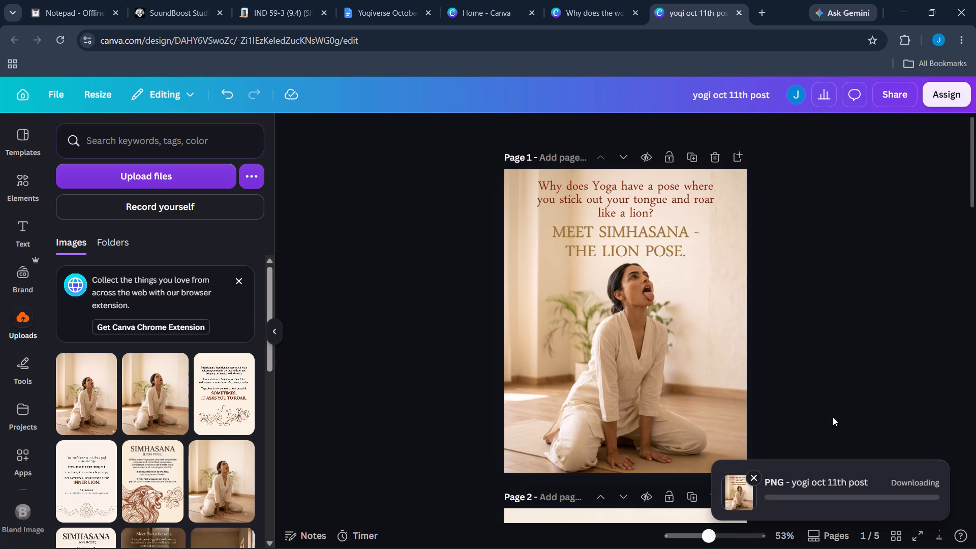